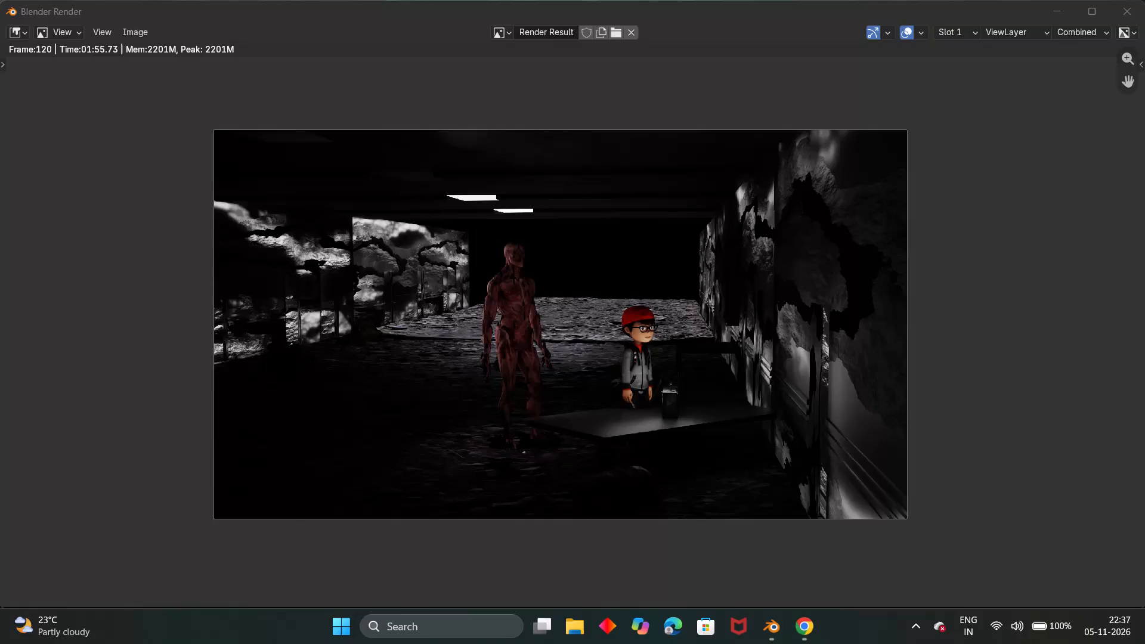
Switch from the Blender render to the desktop and open the video 0001-0120 from the 3D folder.
left_click(1050, 13)
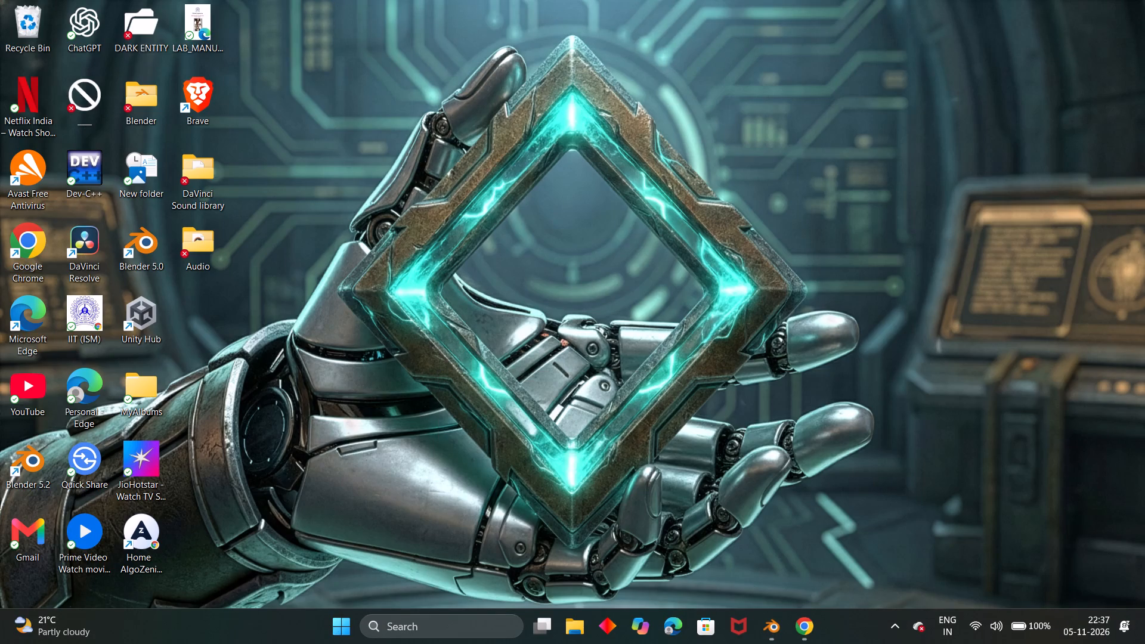
double_click(79, 97)
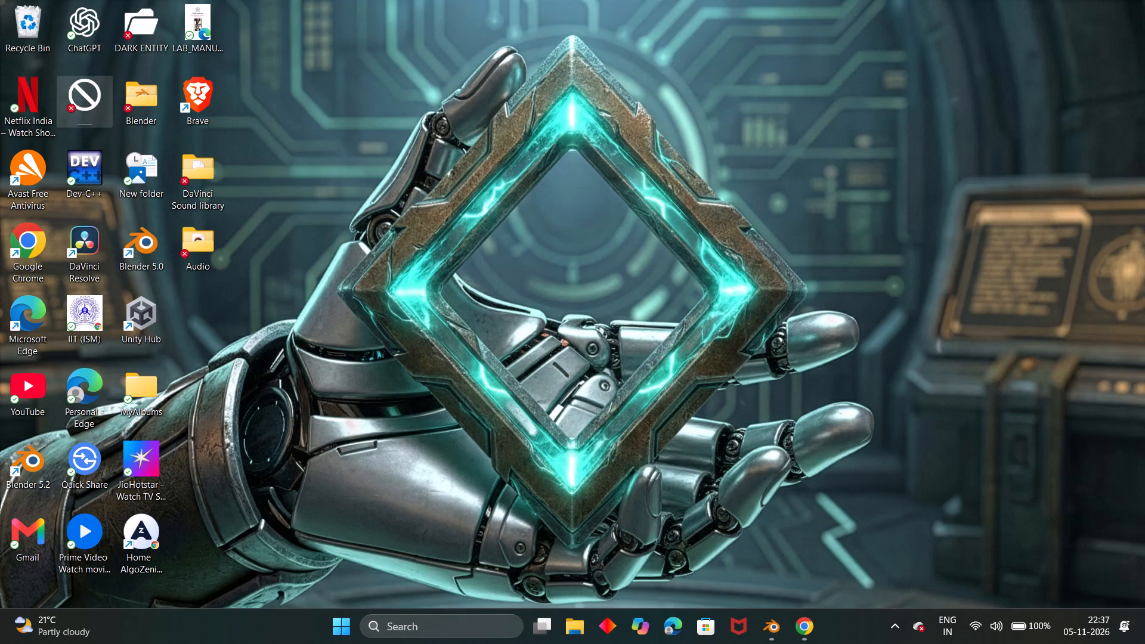
double_click(202, 170)
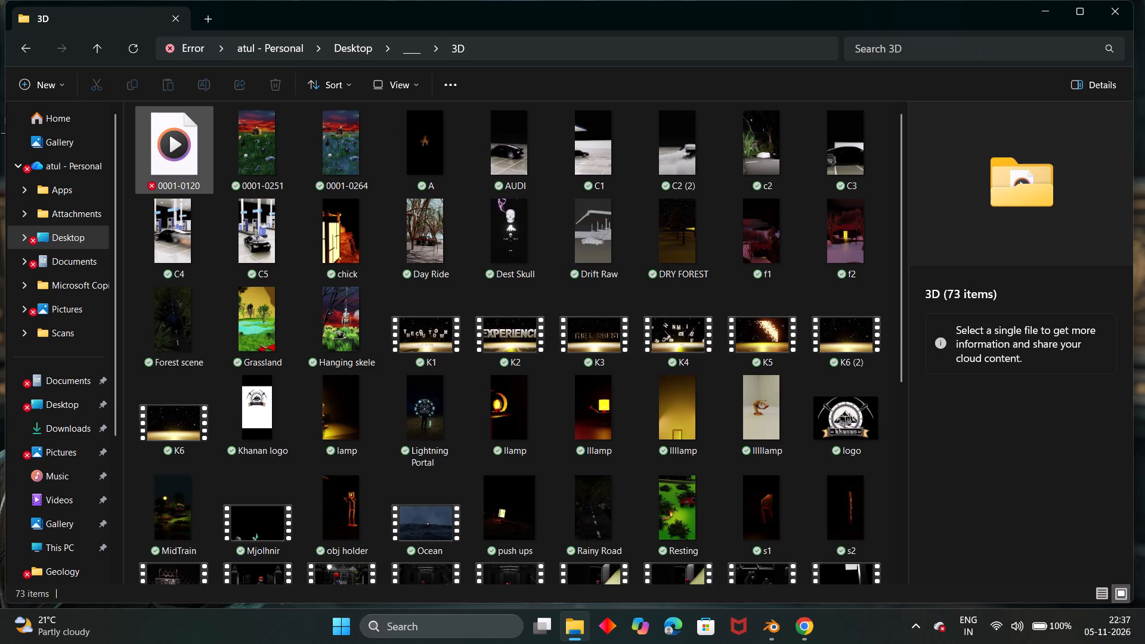
double_click(187, 164)
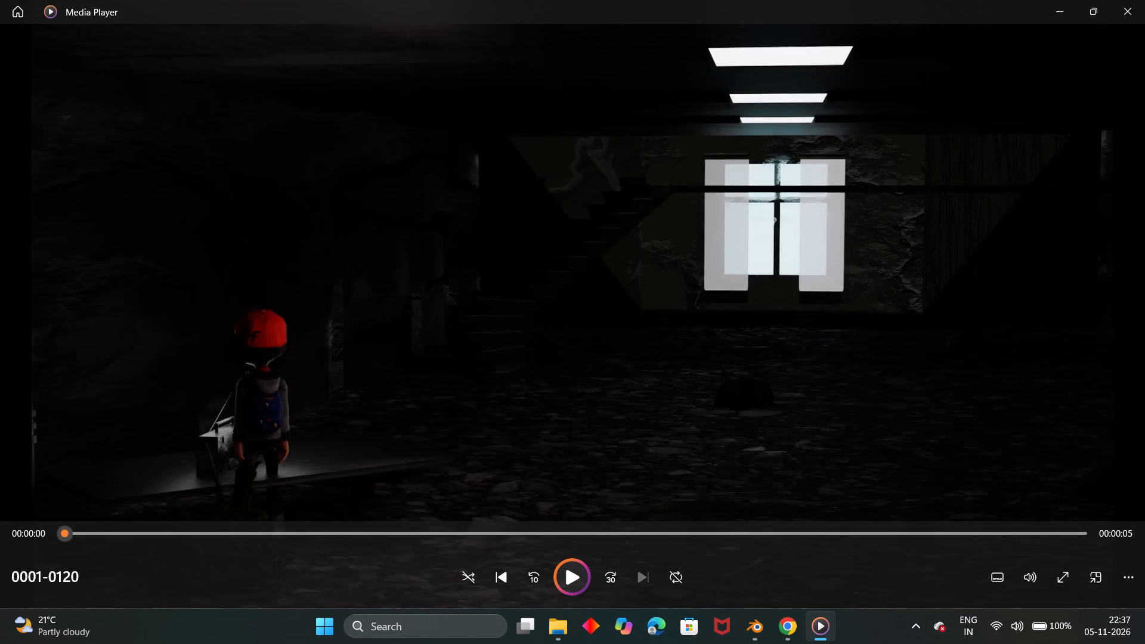
Play the rendered video at 0.25× speed to review the creature and red-capped character animation, and put the player away.
left_click(1126, 578)
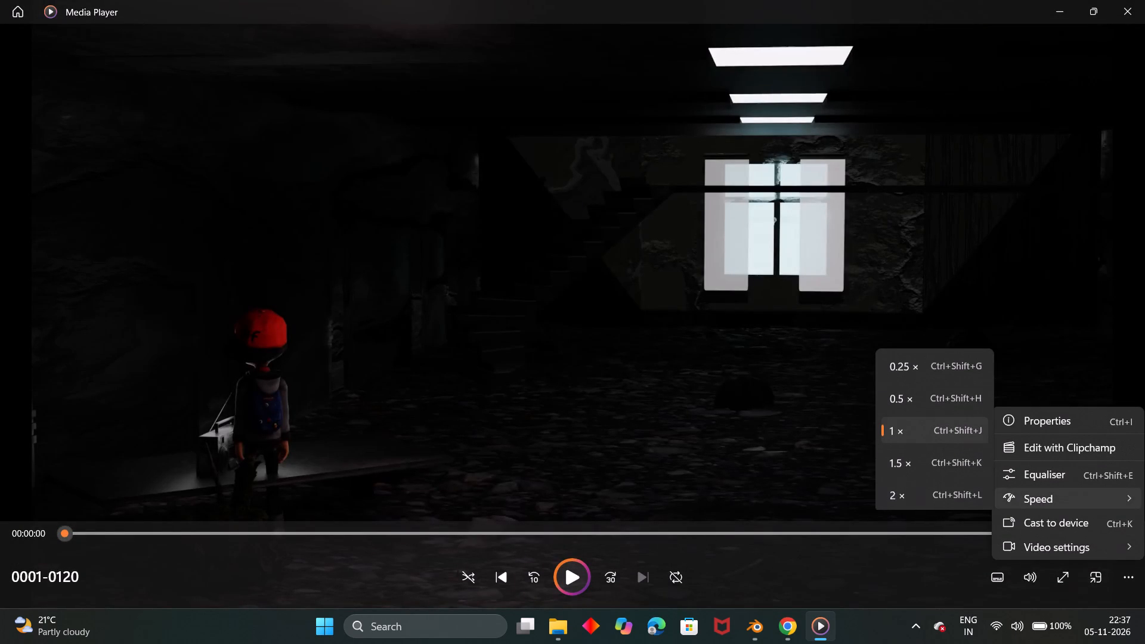
left_click(1112, 497)
left_click(967, 362)
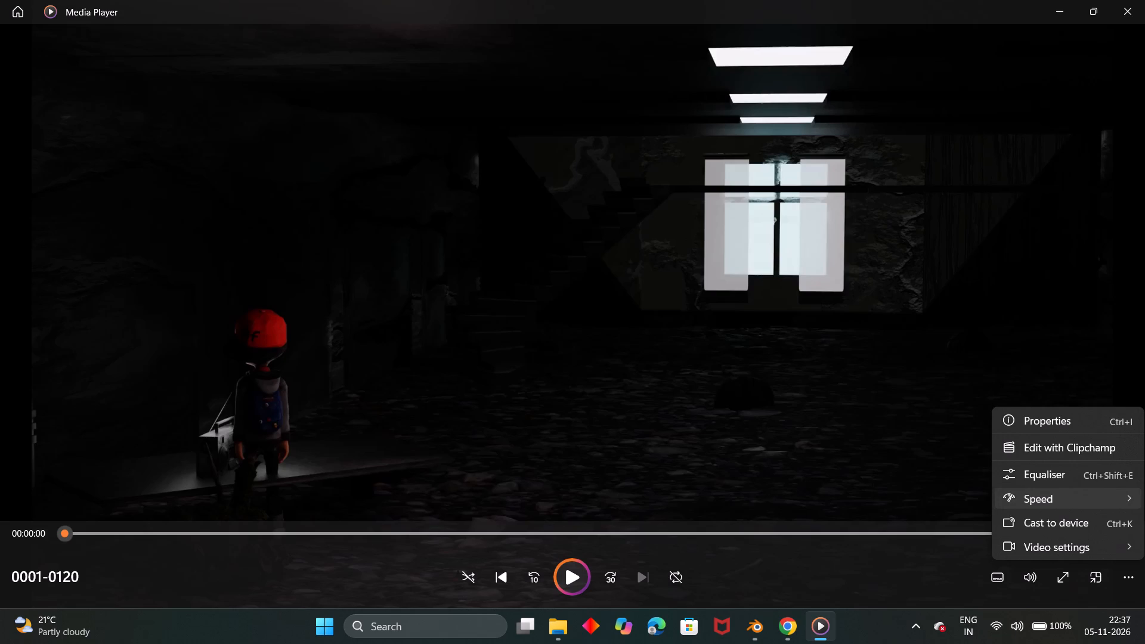
left_click(567, 582)
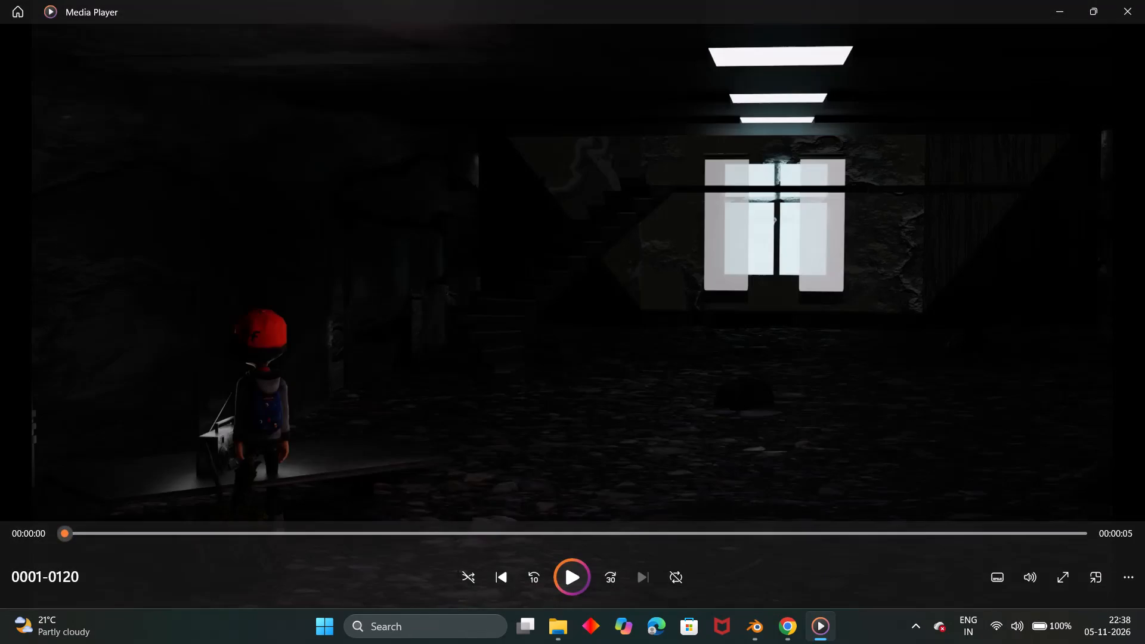
left_click(583, 575)
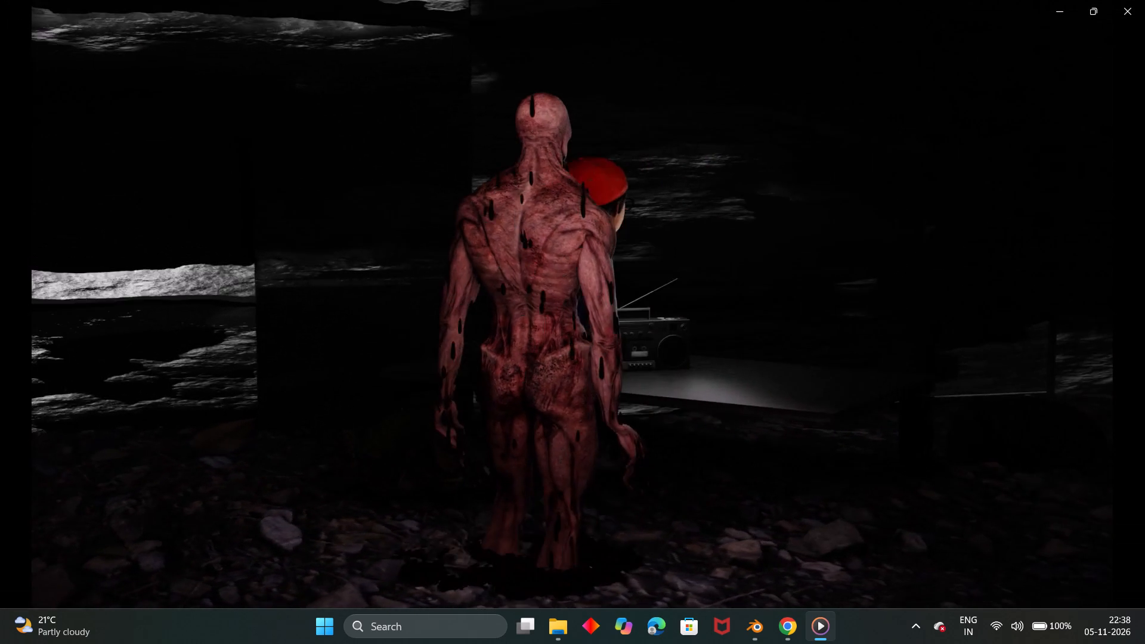
left_click(575, 563)
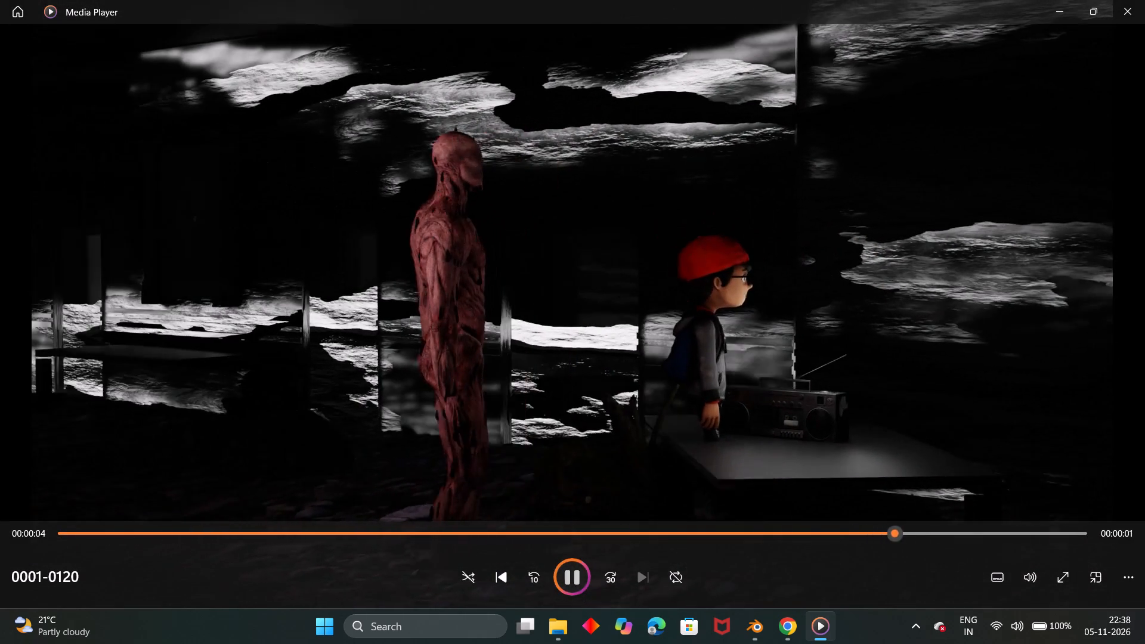
left_click(1058, 16)
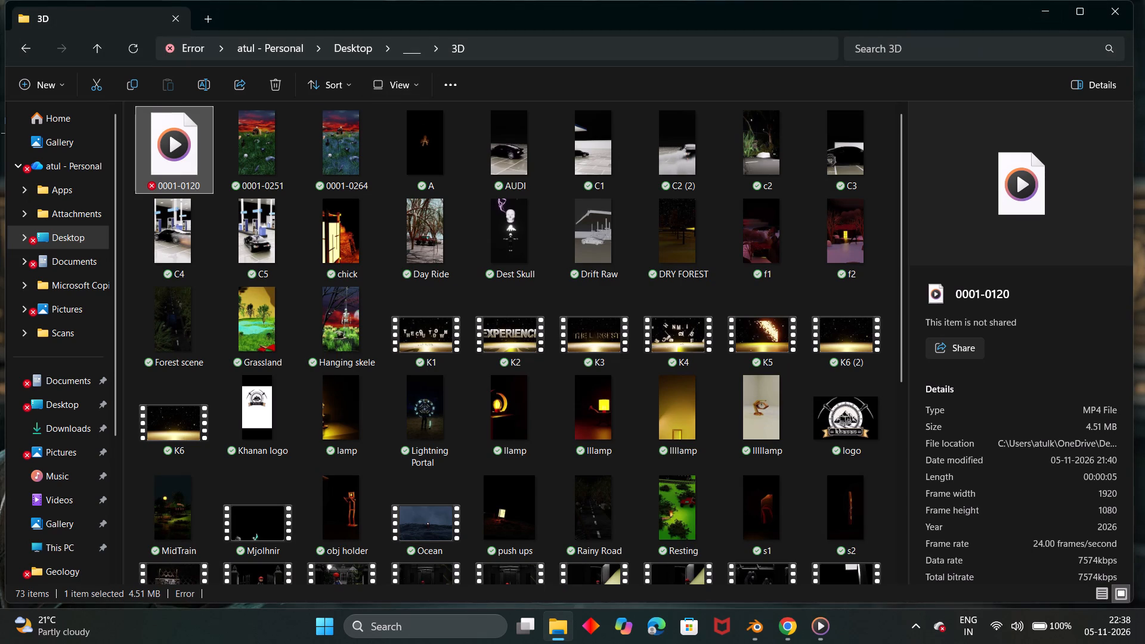
Rename the video file 0001-0120 in the 3D folder as Scene 7.1.
key("F2")
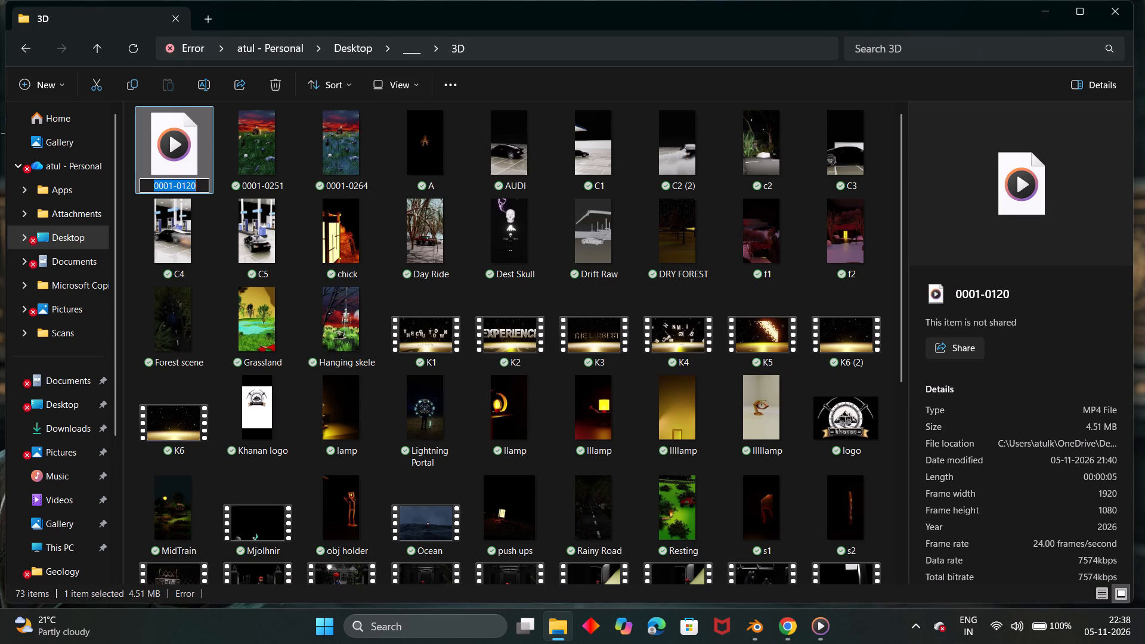
scroll(310, 328, "down", 3)
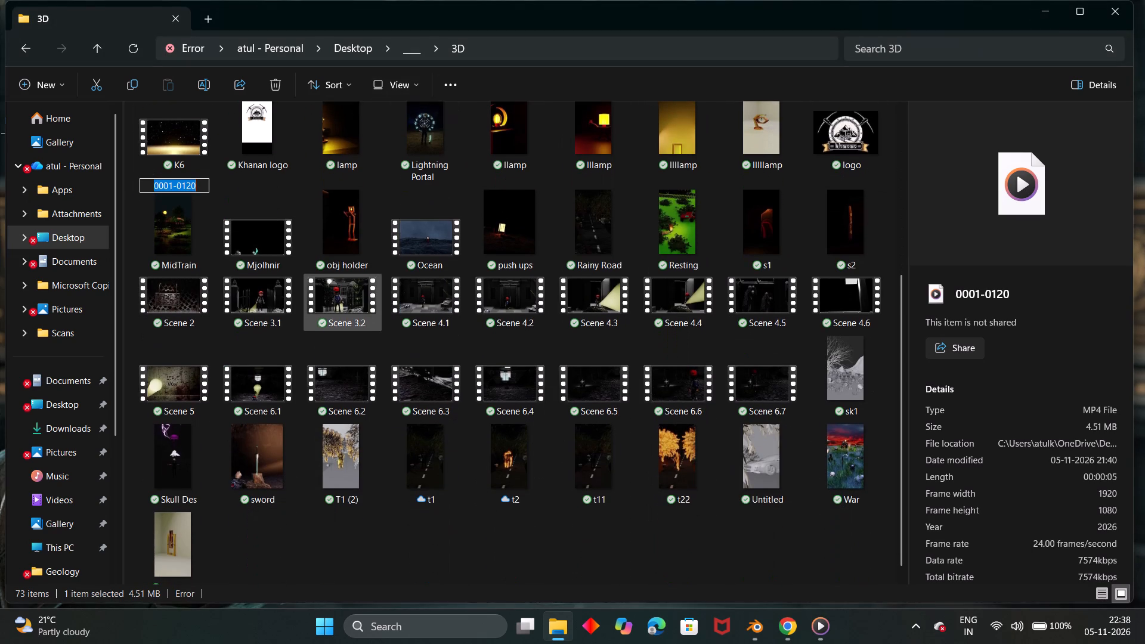
scroll(310, 328, "up", 4)
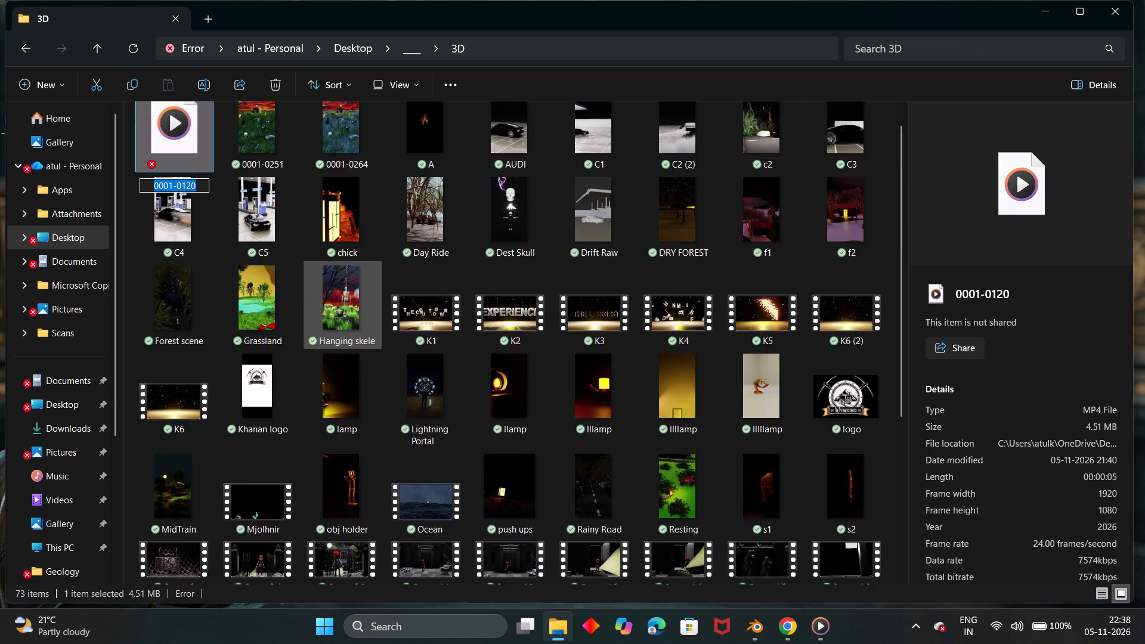
scroll(310, 328, "up", 1)
type("Sc")
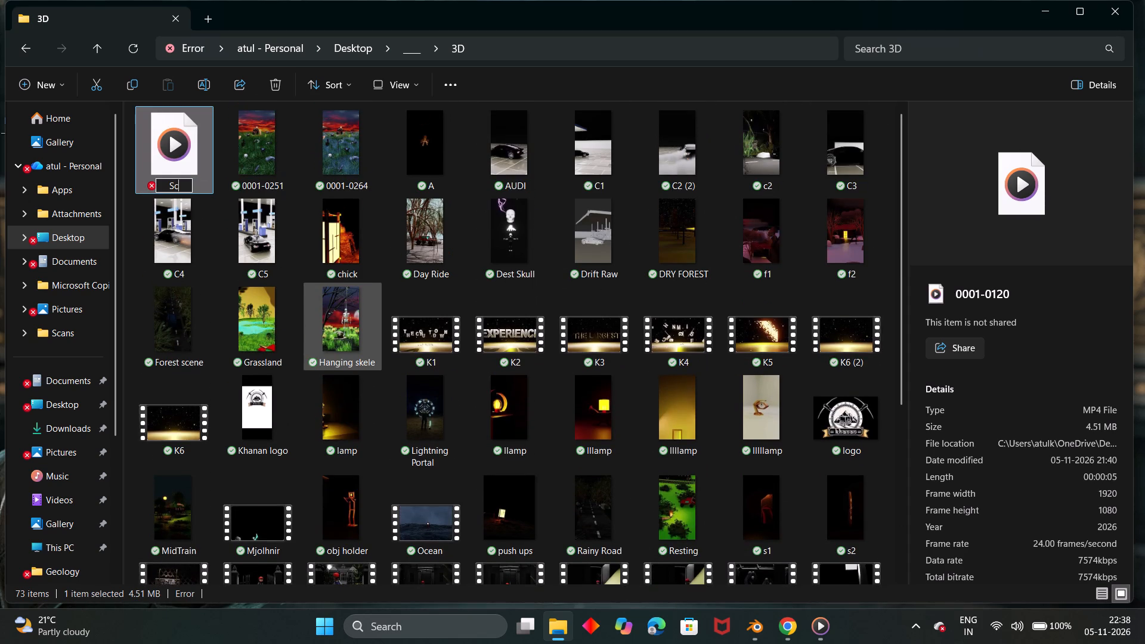
type("ene 7")
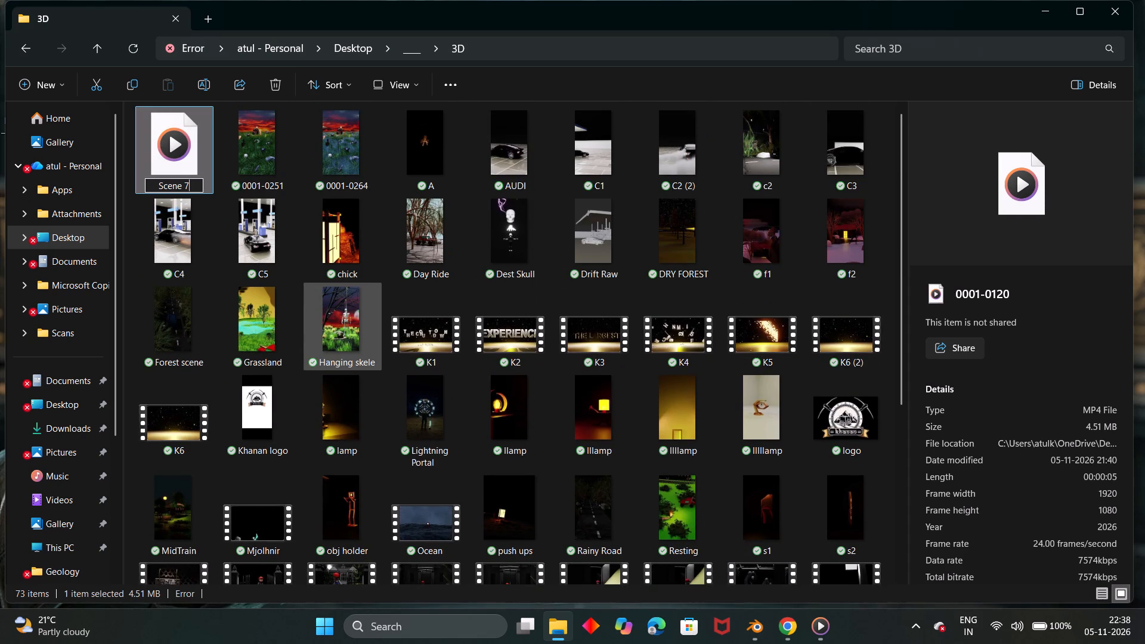
type(".1")
key("Return")
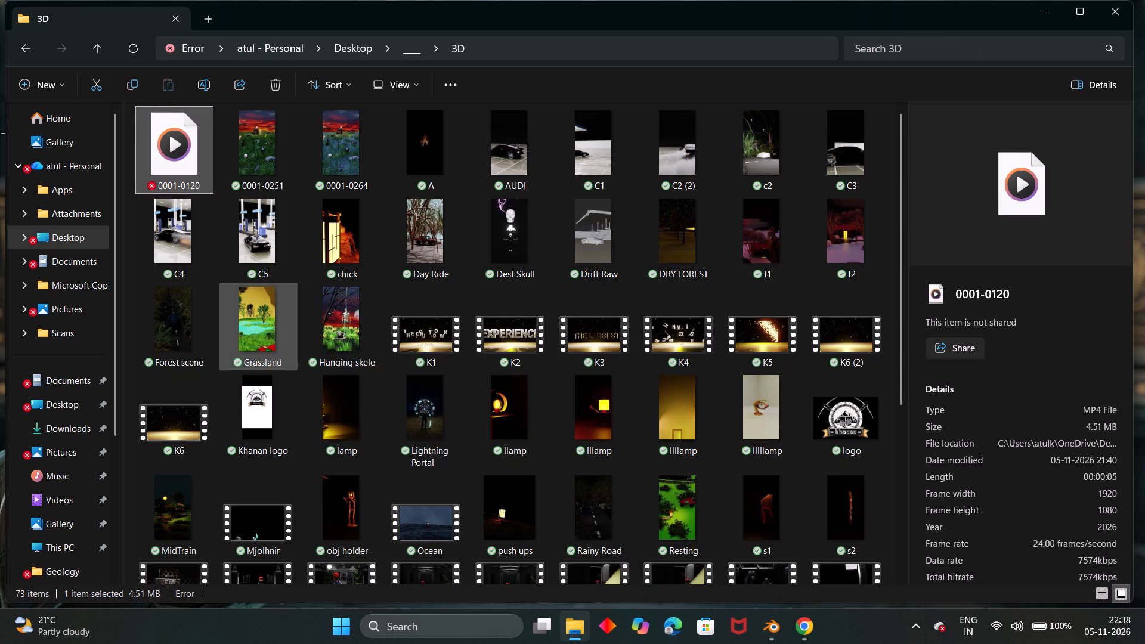
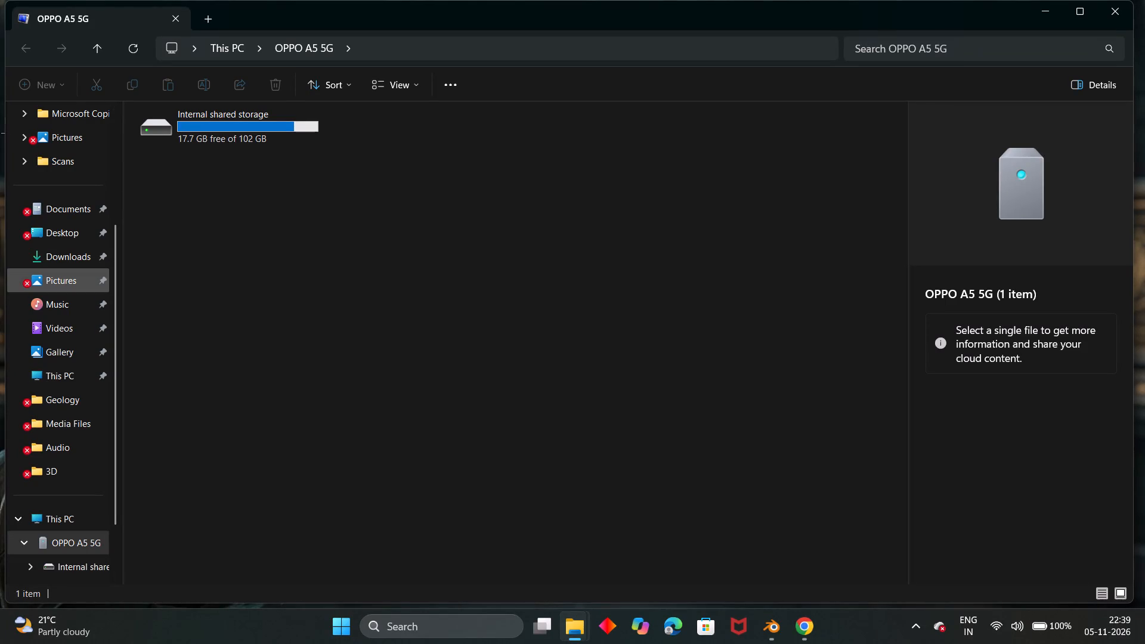
Copy the video Scene 7.1 from the 3D folder into the ____ folder in the OPPO A5 5G phone's internal shared storage.
double_click(50, 473)
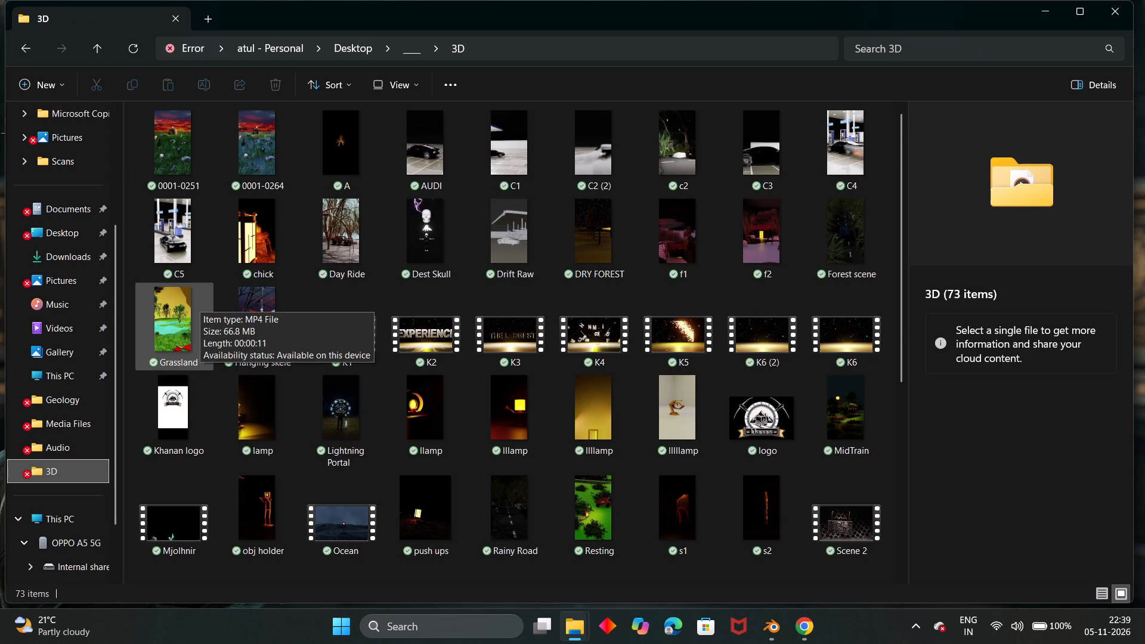
scroll(510, 461, "down", 2)
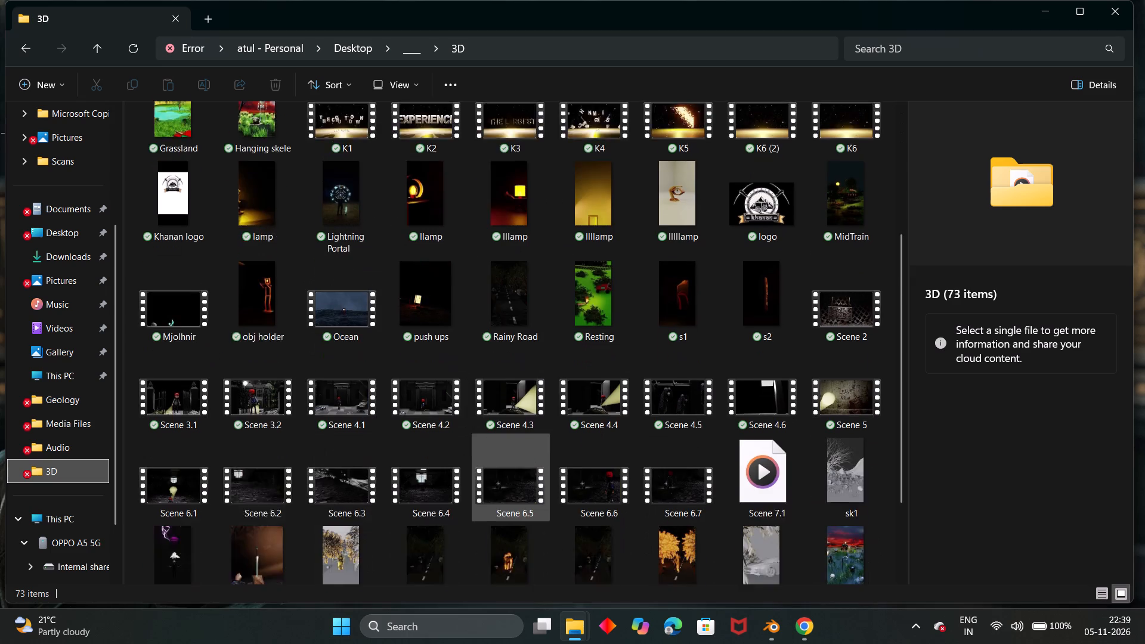
scroll(510, 461, "down", 1)
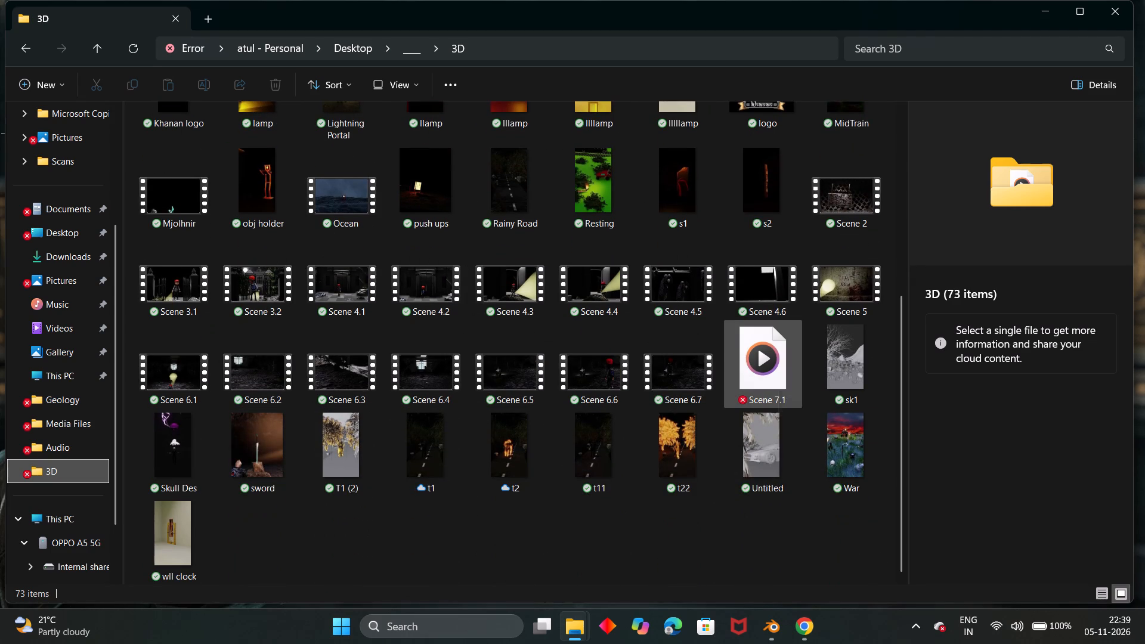
left_click(770, 358)
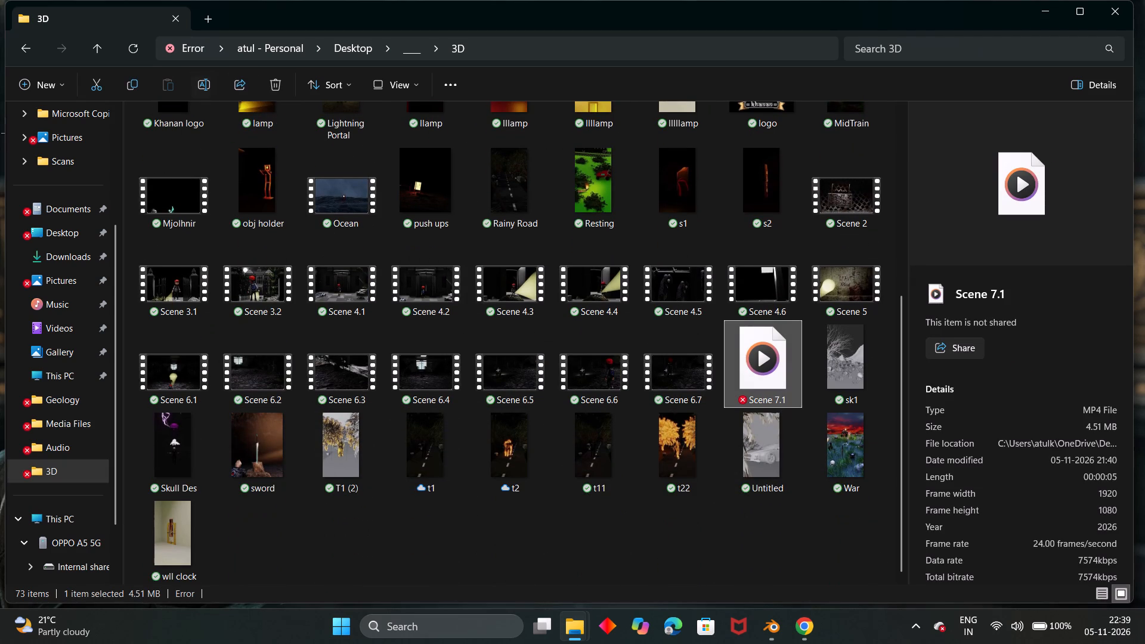
left_click(126, 84)
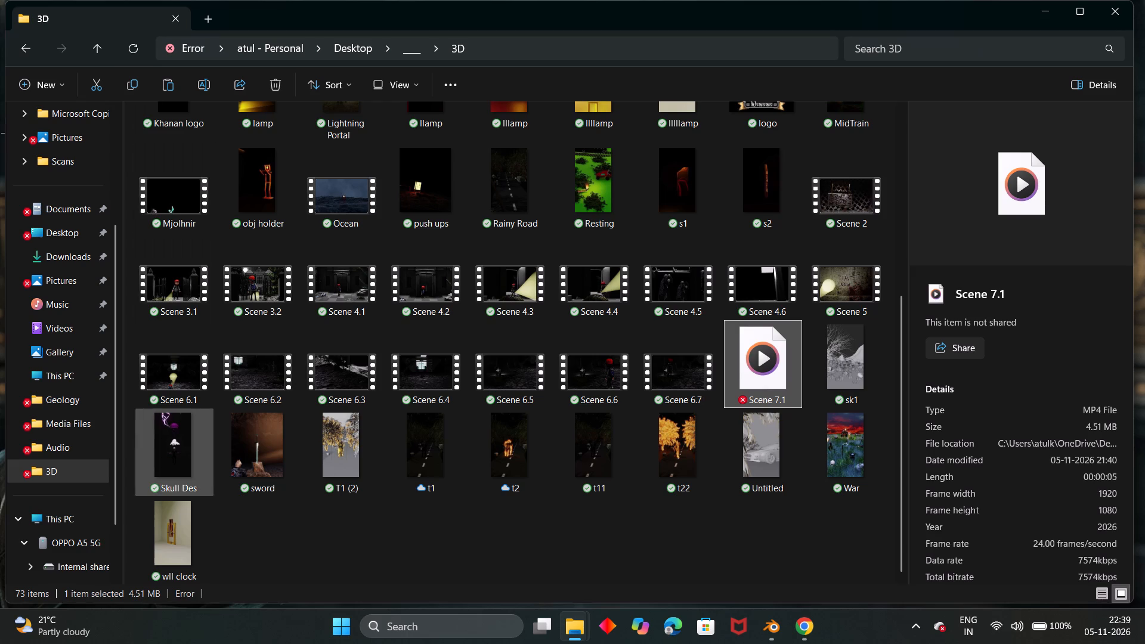
left_click(73, 566)
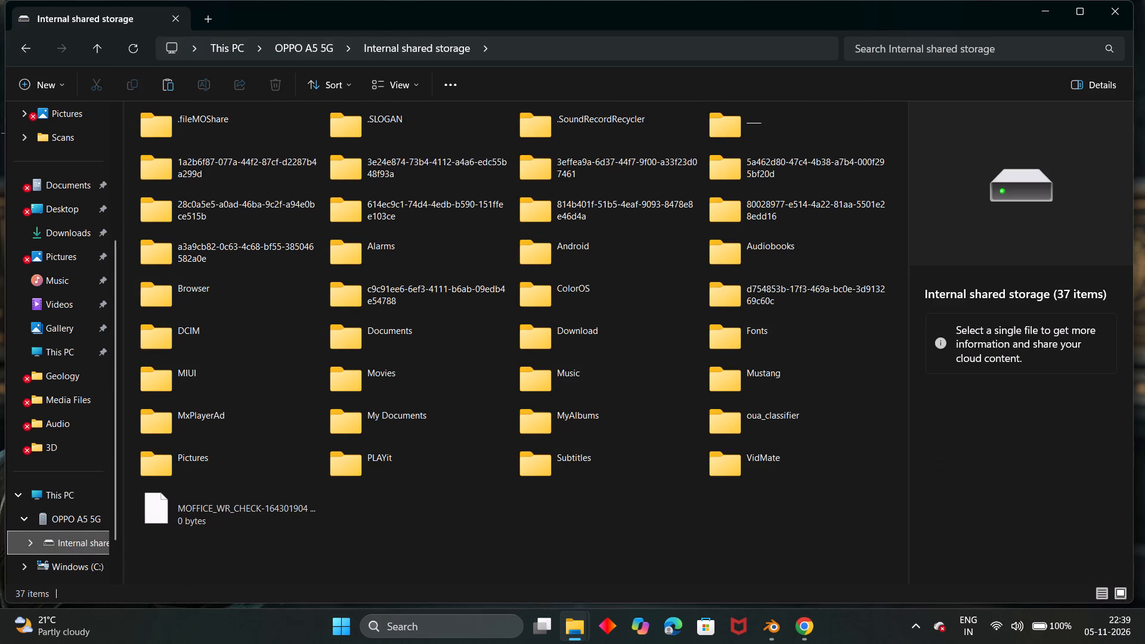
double_click(704, 130)
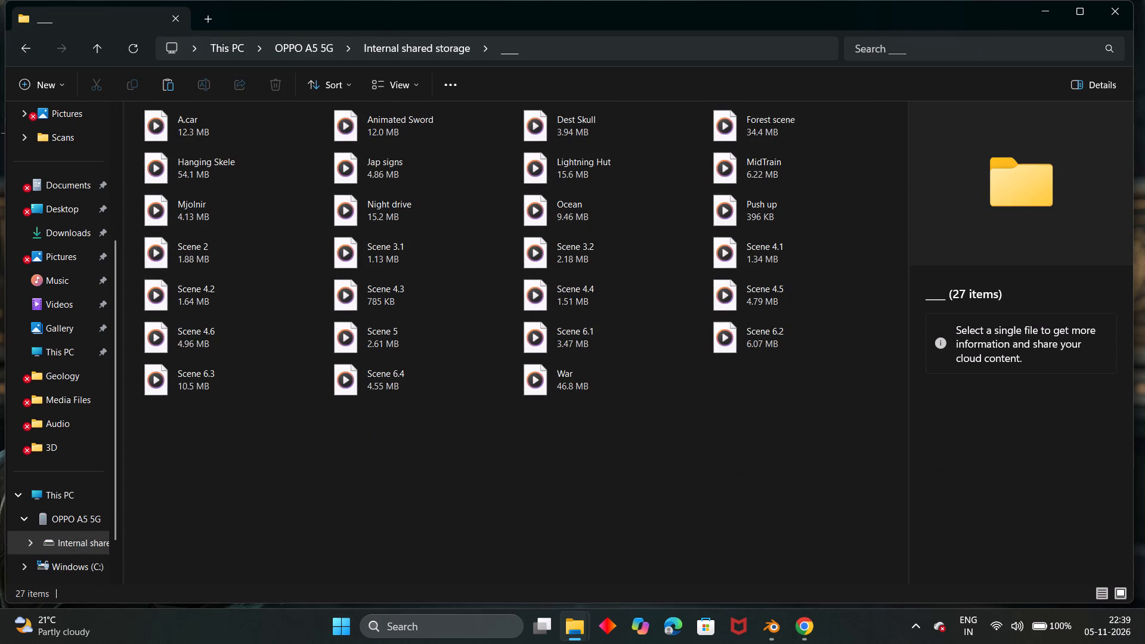
left_click(175, 82)
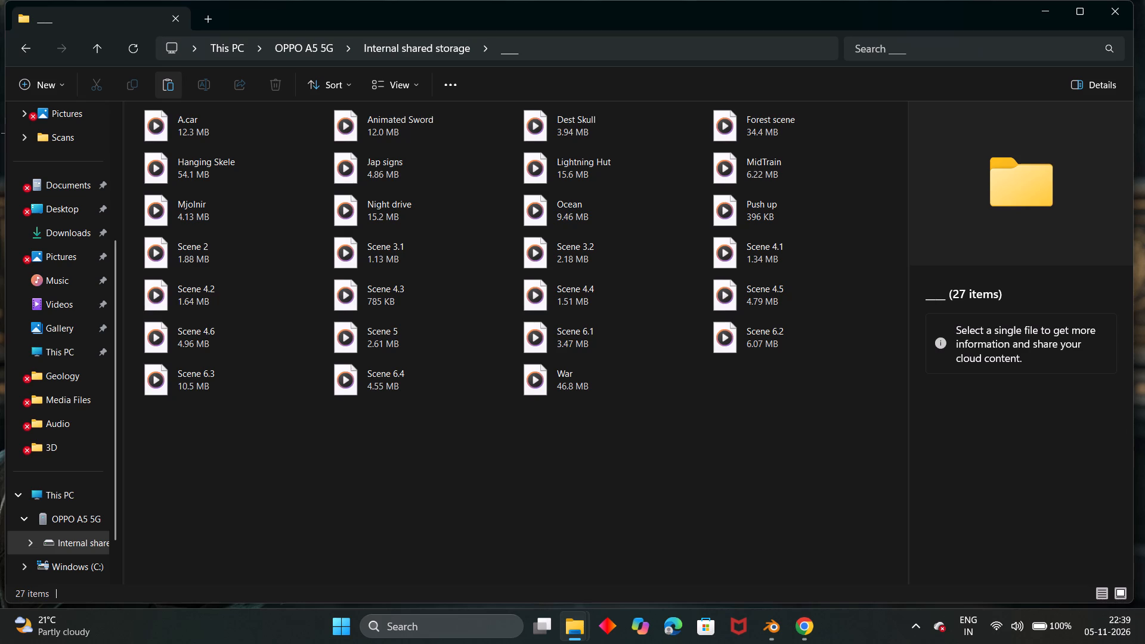
left_click(170, 83)
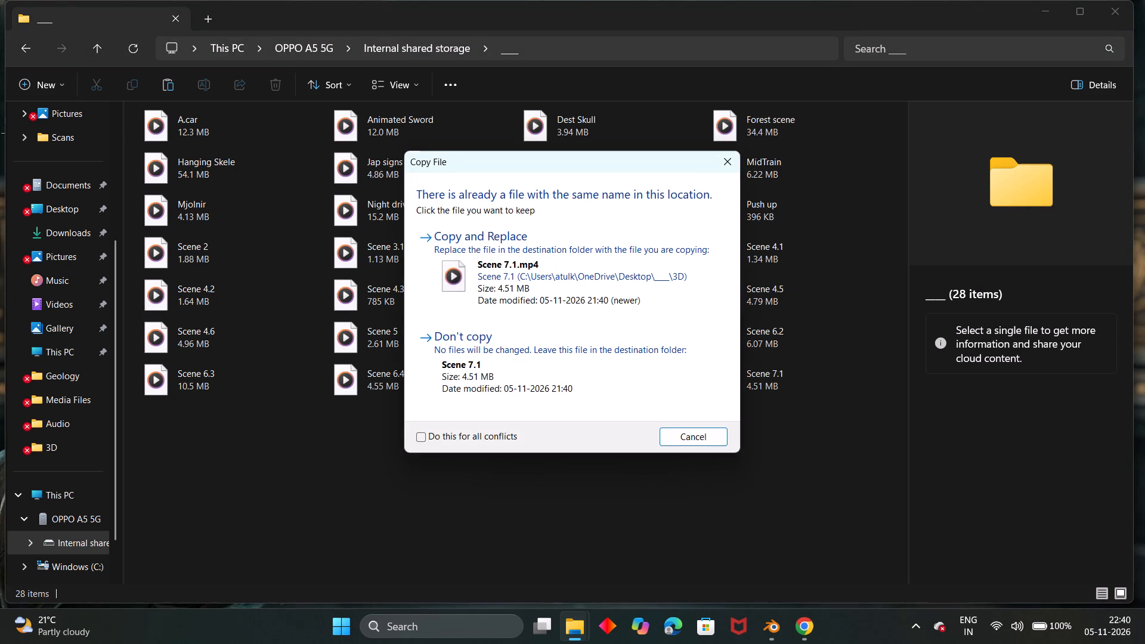
left_click(693, 436)
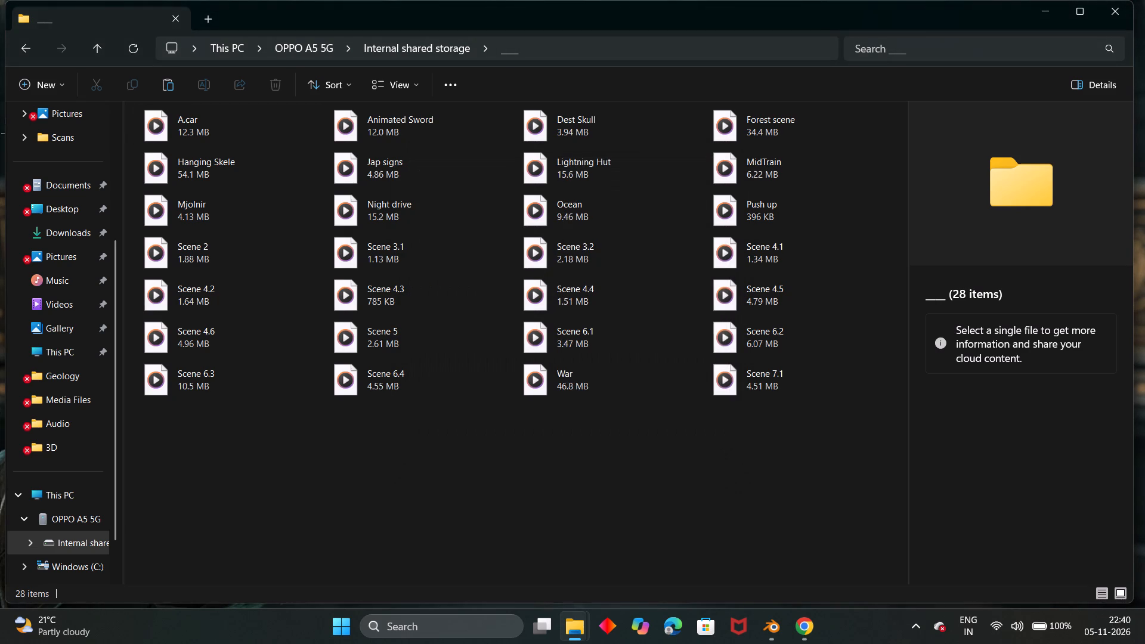
left_click(1047, 15)
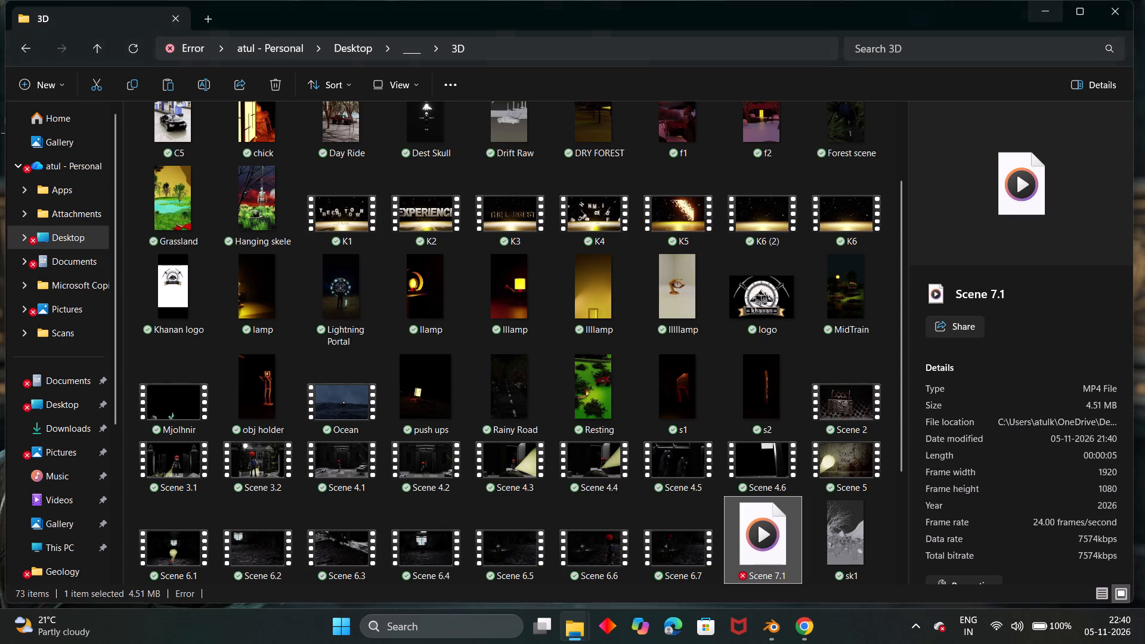
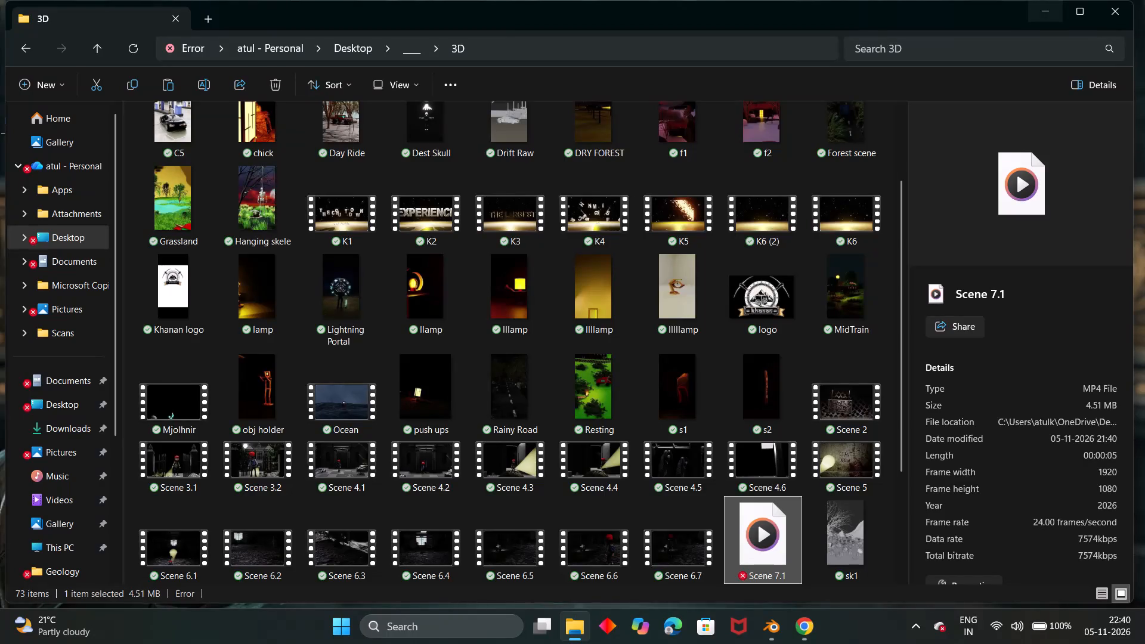
Minimise the 3D folder window and launch DaVinci Resolve from the desktop.
left_click(1044, 2)
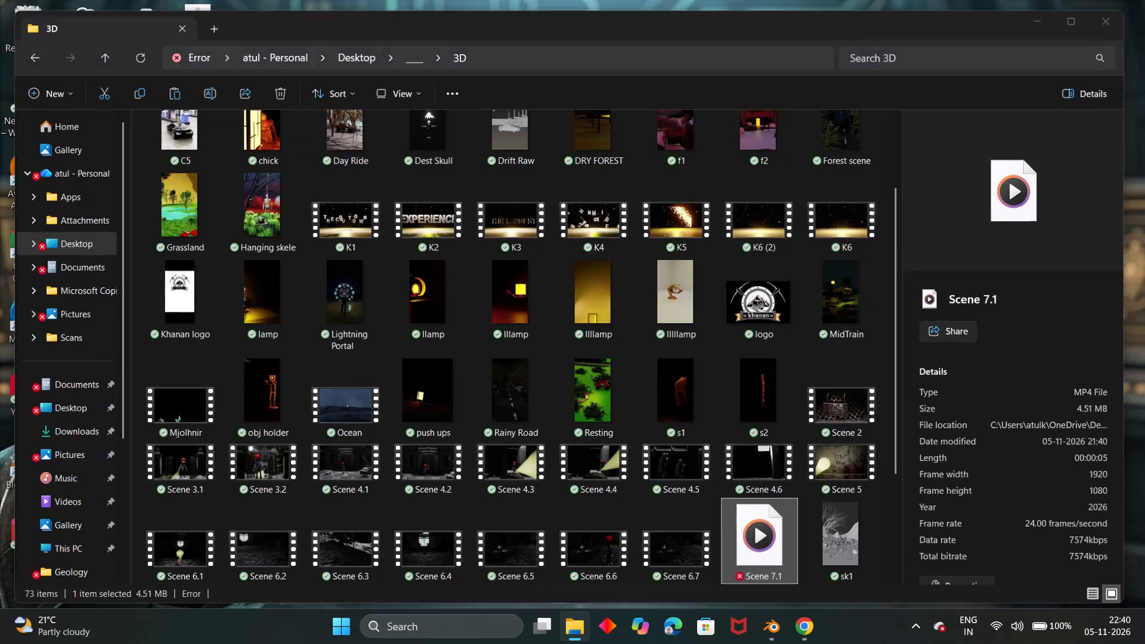
double_click(81, 255)
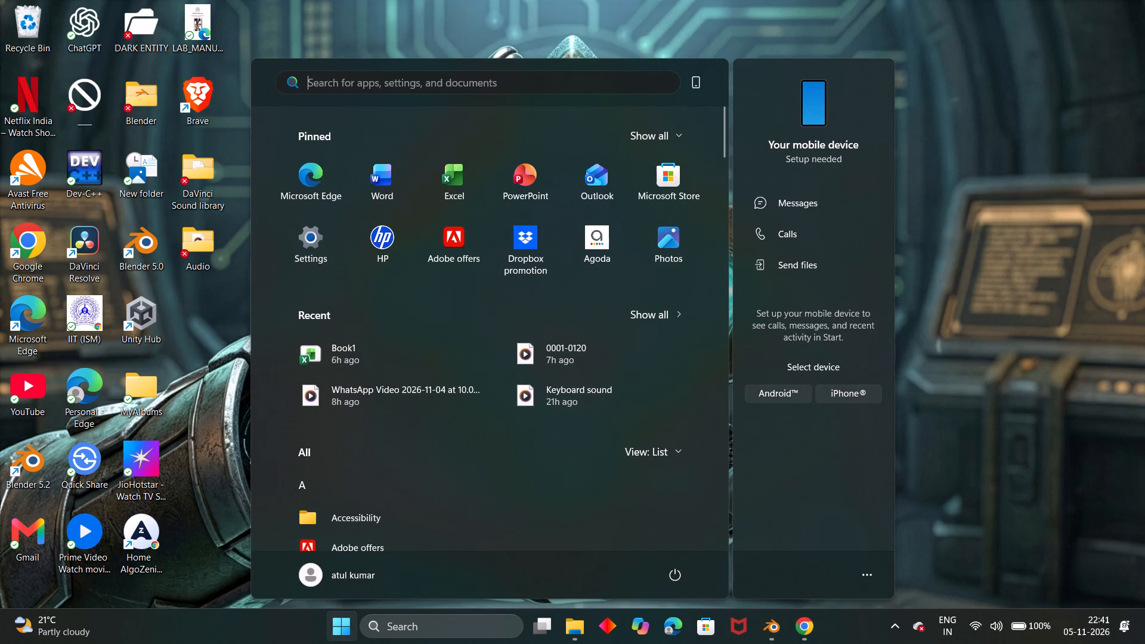
Search the computer for "kuro" and open the Kuro app.
left_click(378, 79)
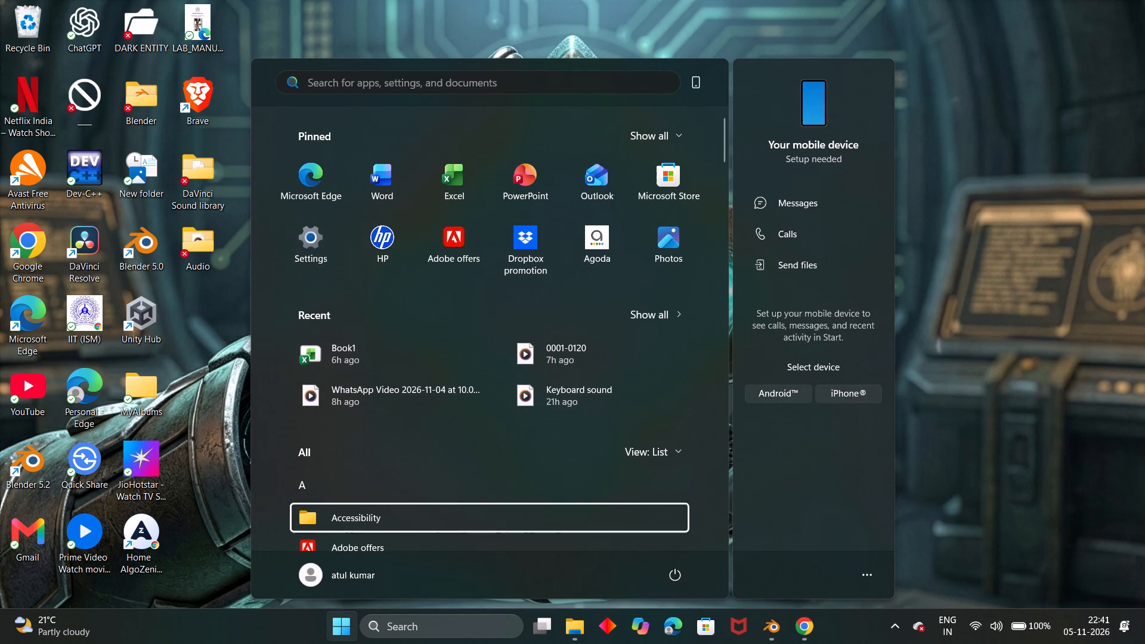
type("ku")
left_click(378, 79)
type("ro")
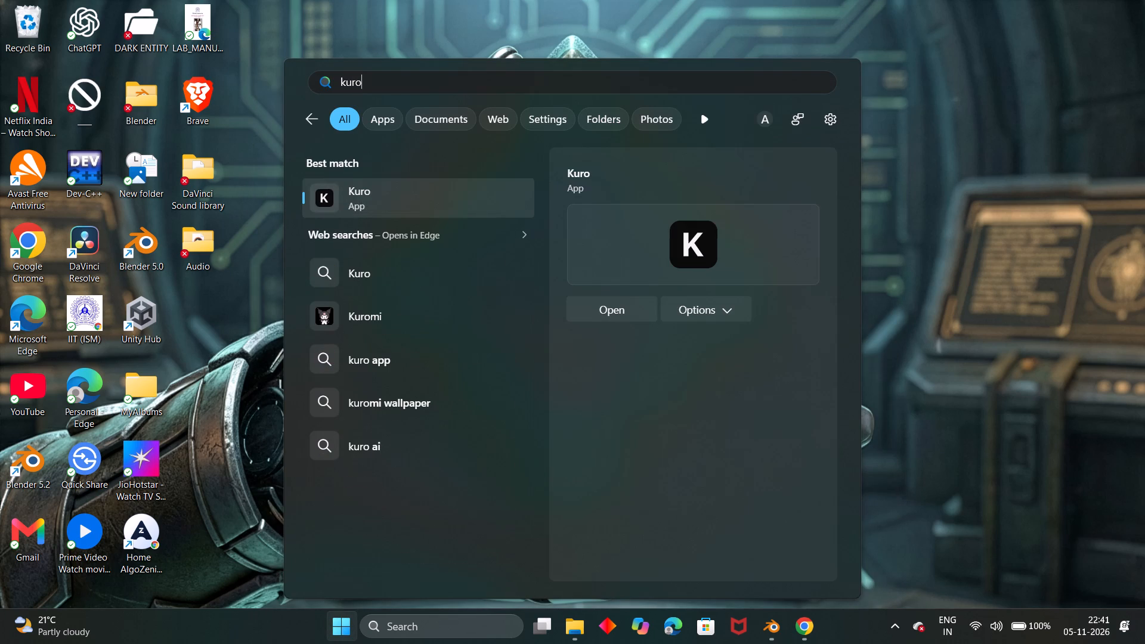
left_click(617, 299)
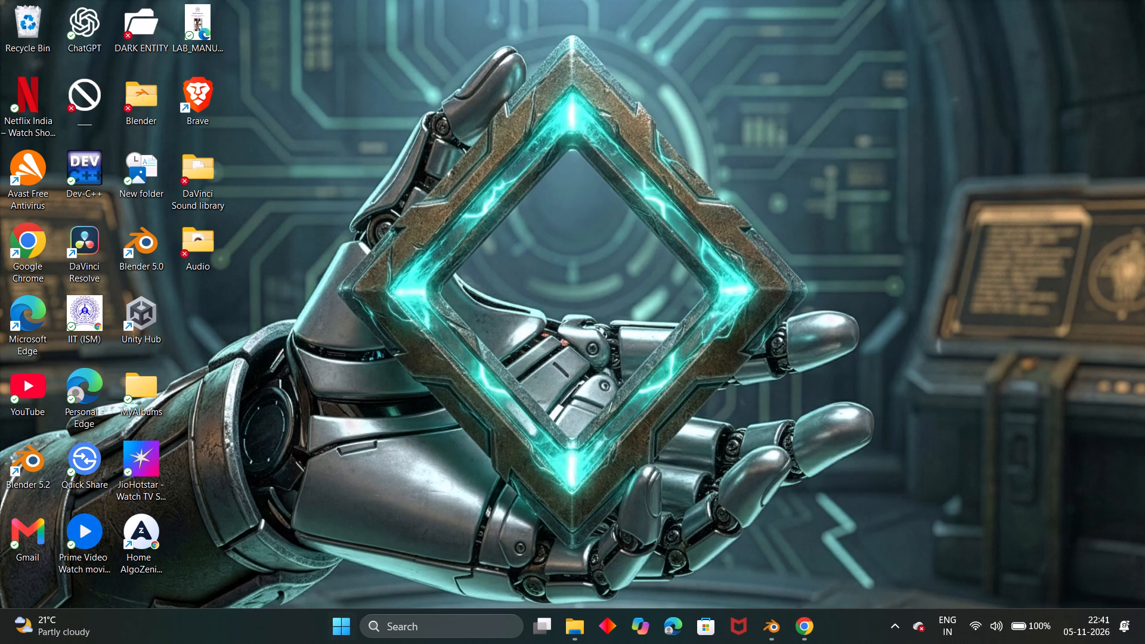
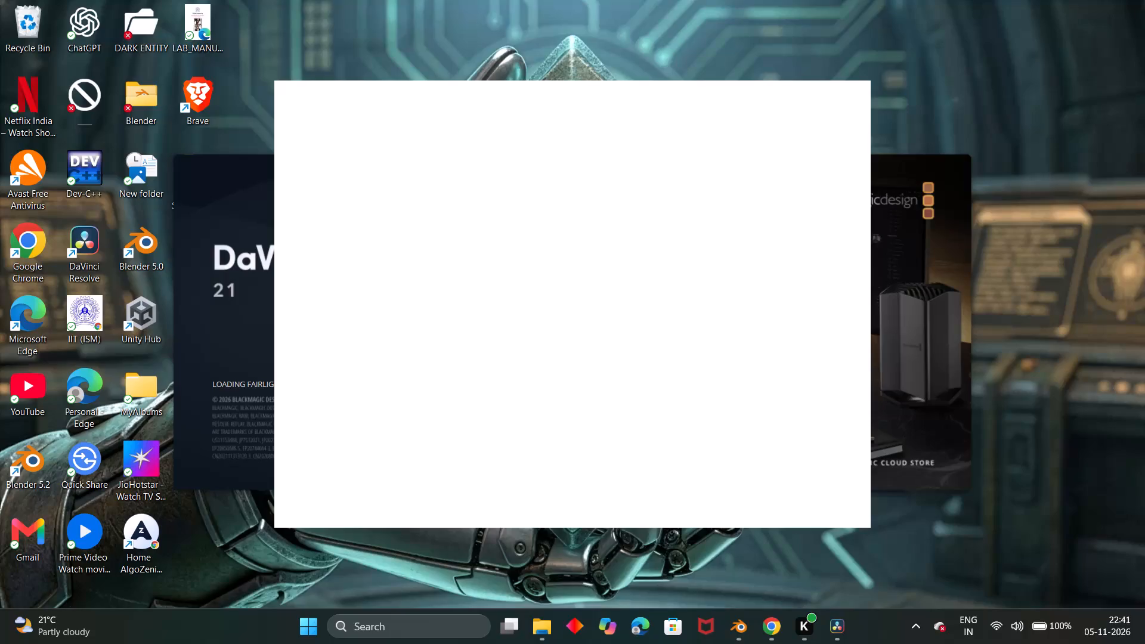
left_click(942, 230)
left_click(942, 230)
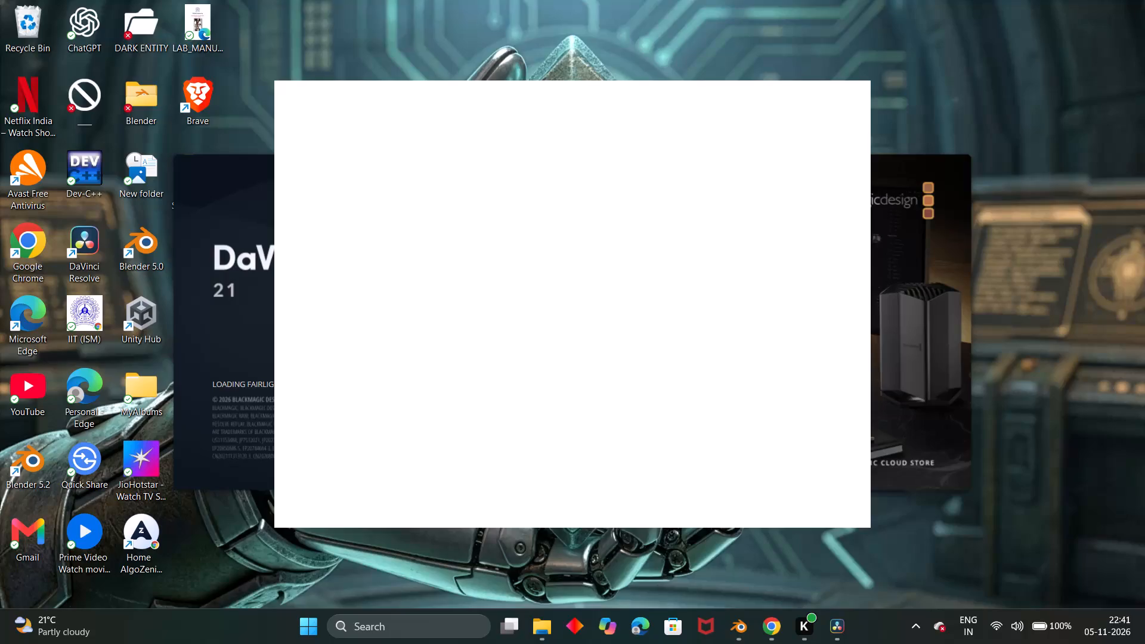
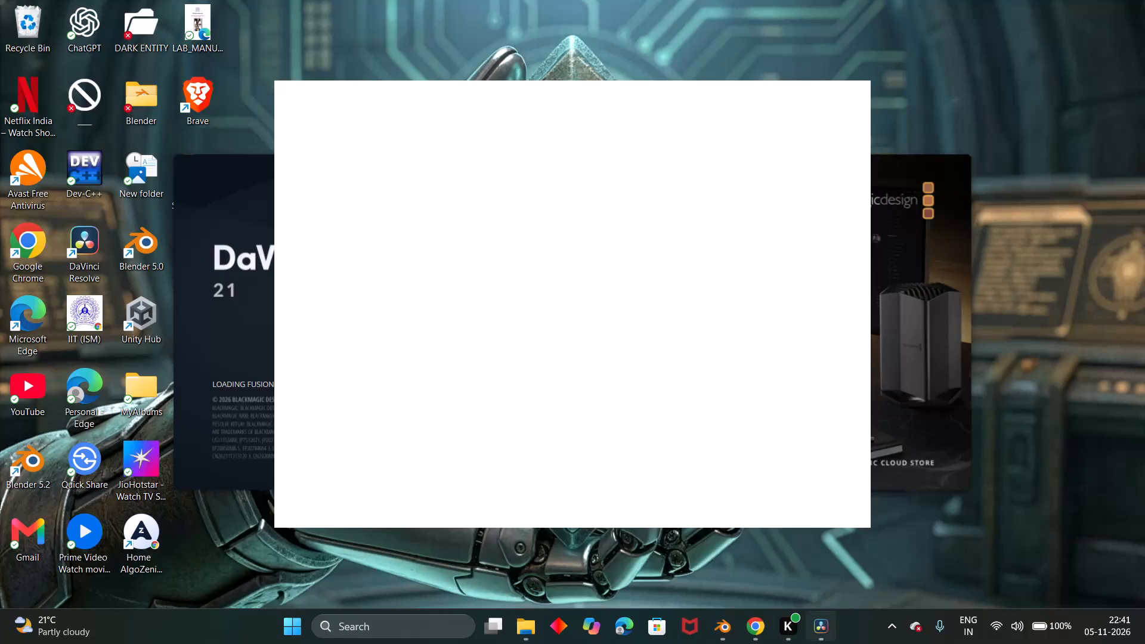
Switch to DaVinci Resolve and open the local project New Project 4.
left_click(815, 622)
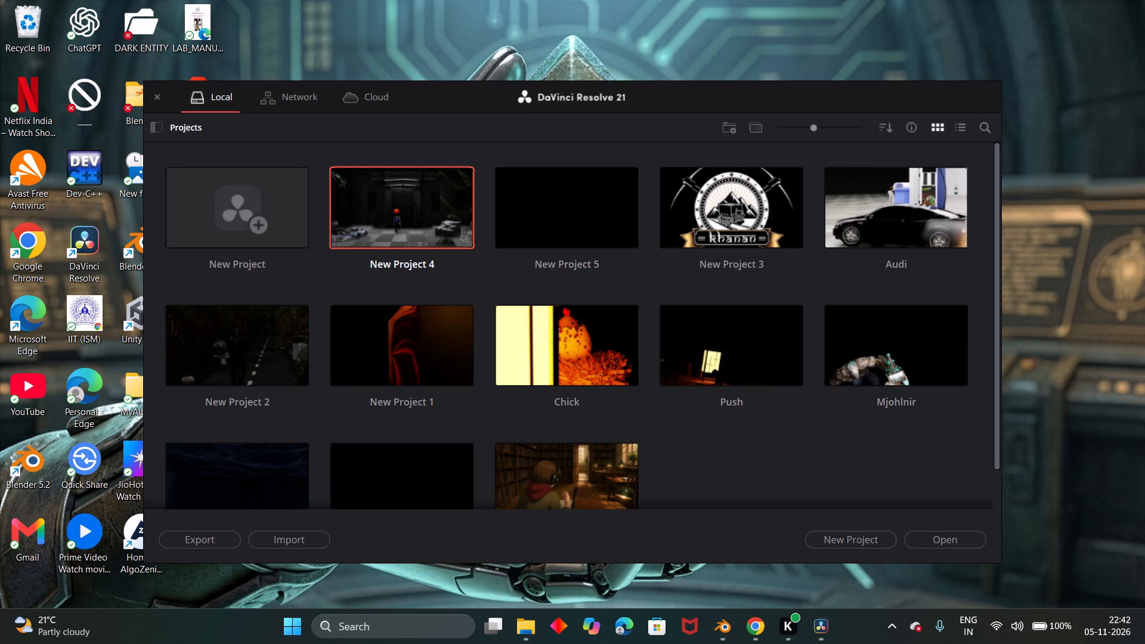
double_click(398, 236)
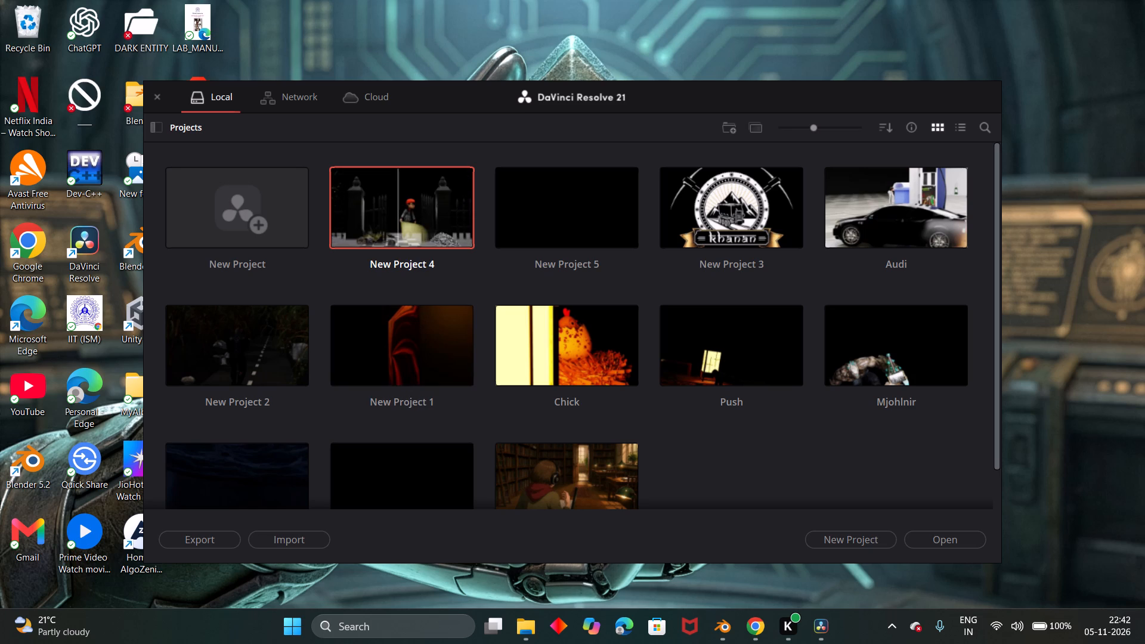
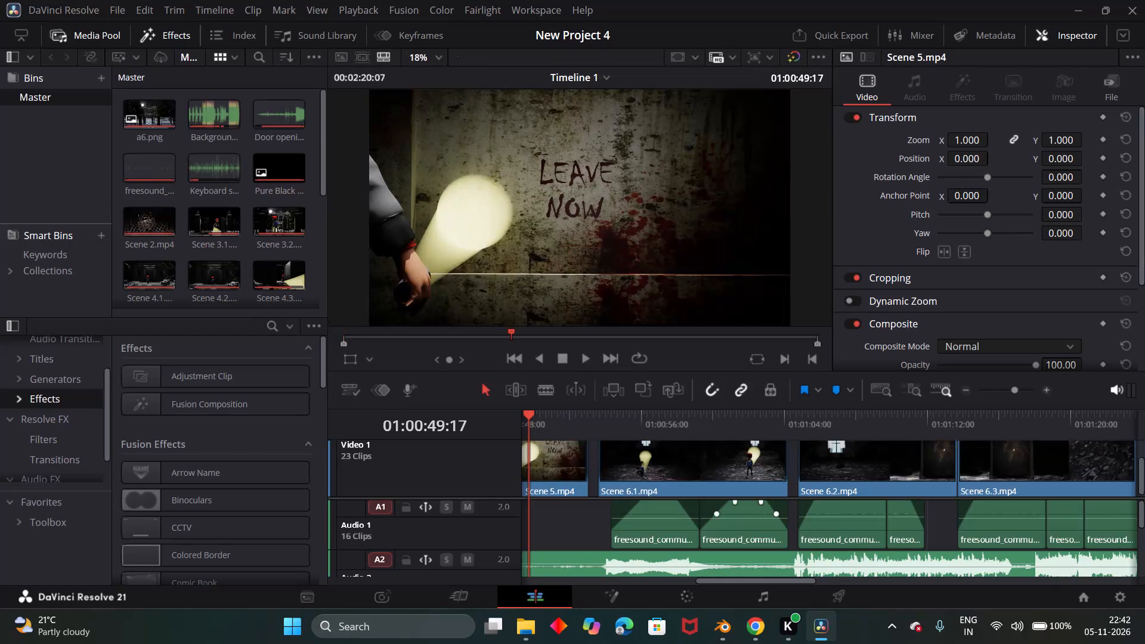
Switch to the Cut page and bring the timeline to the last video clip, Scene 6.7, around 01:01:38:10.
scroll(741, 508, "left", 3)
scroll(741, 508, "right", 2)
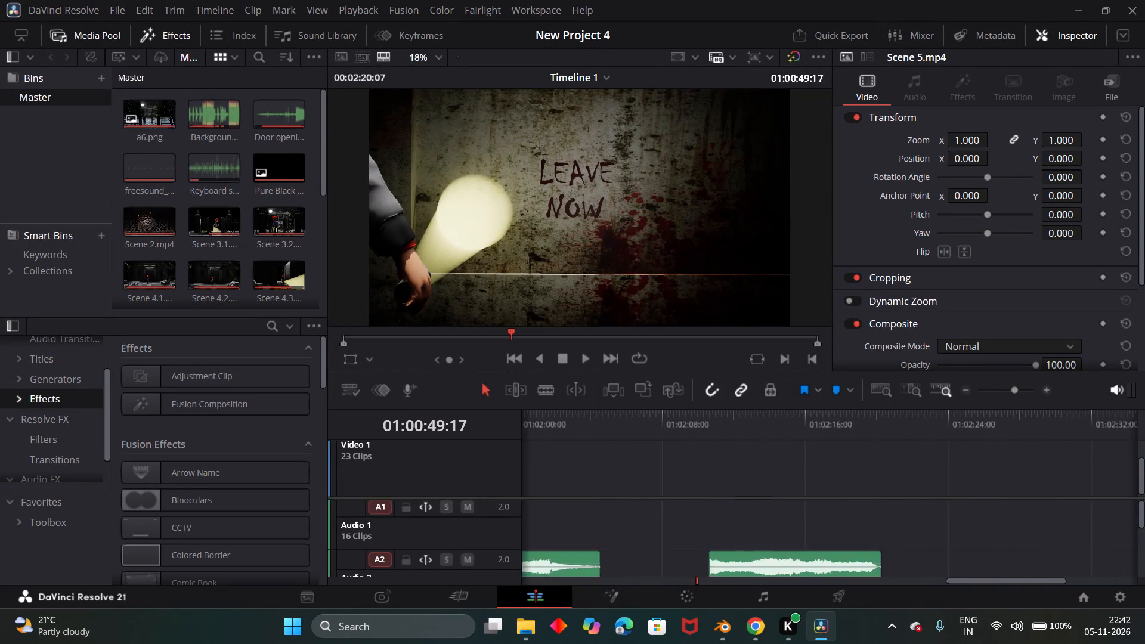
scroll(741, 508, "right", 2)
left_click(454, 595)
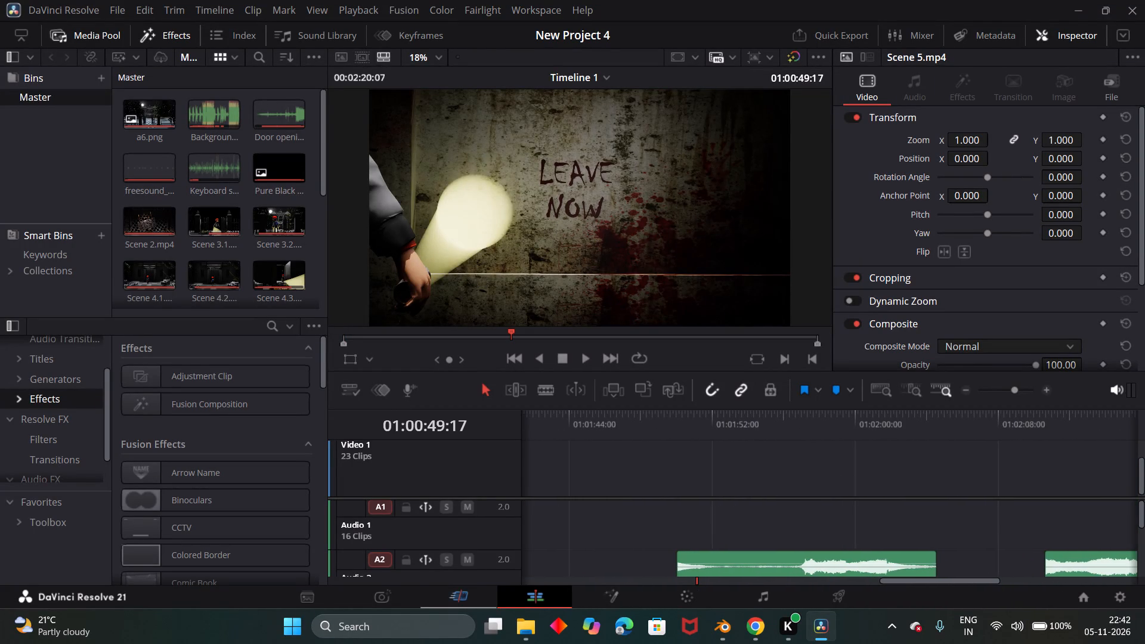
scroll(534, 426, "left", 2)
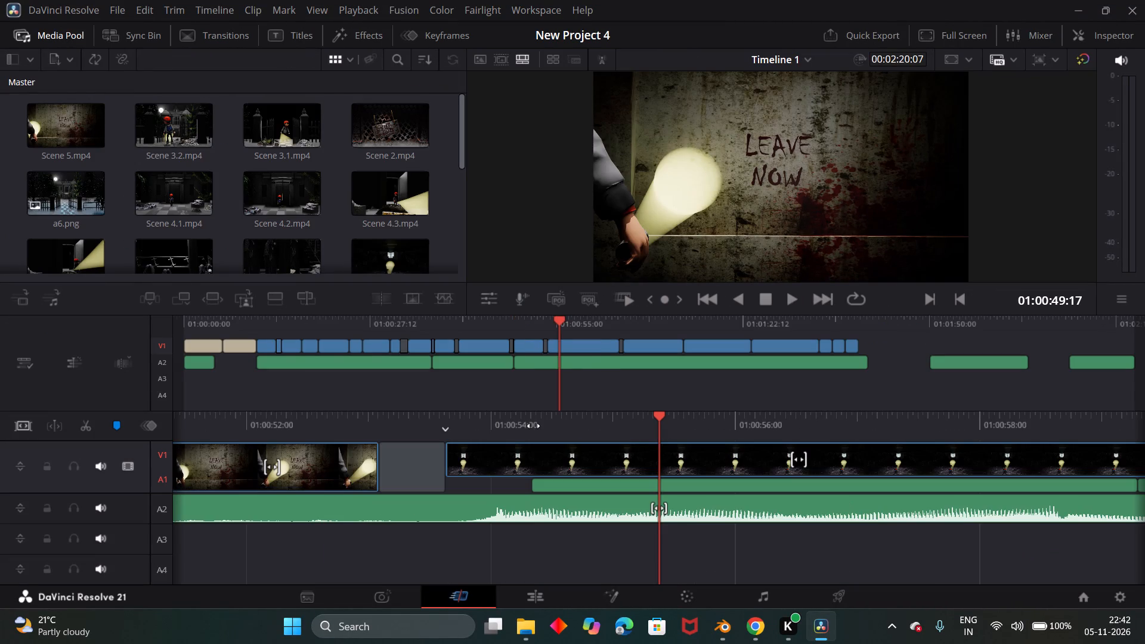
scroll(534, 426, "left", 3)
scroll(648, 463, "left", 6)
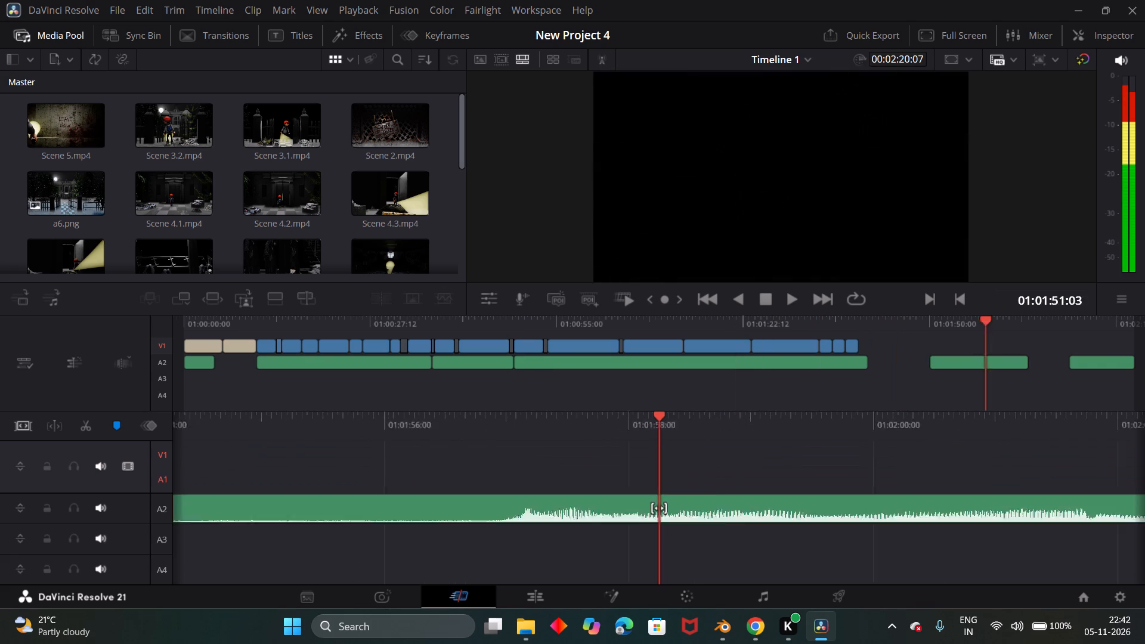
scroll(648, 463, "right", 7)
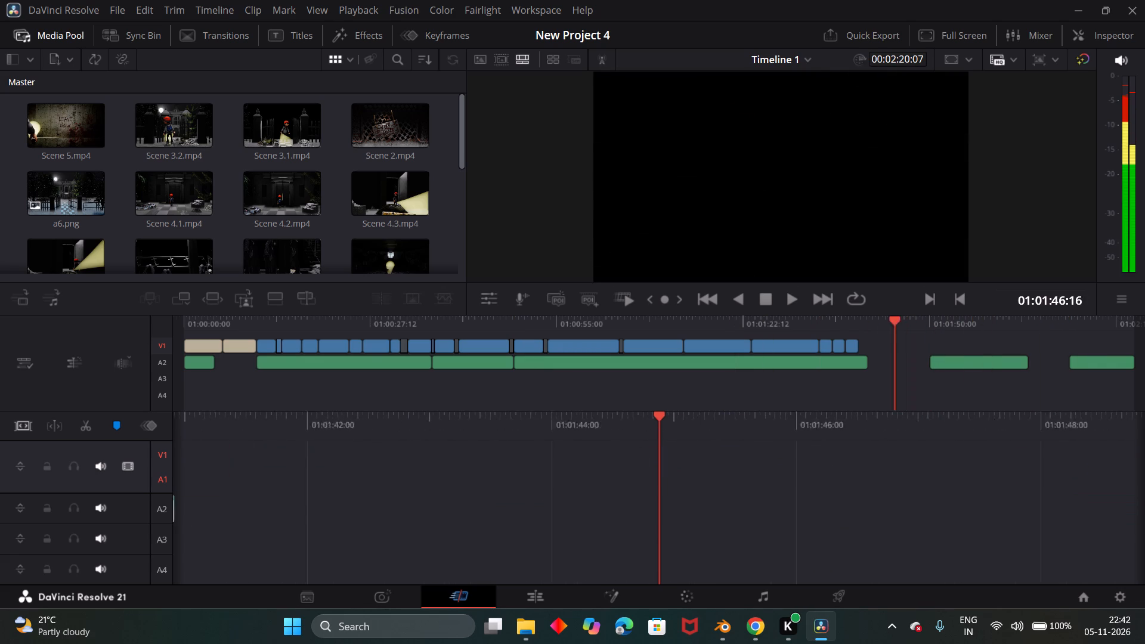
scroll(648, 463, "right", 1)
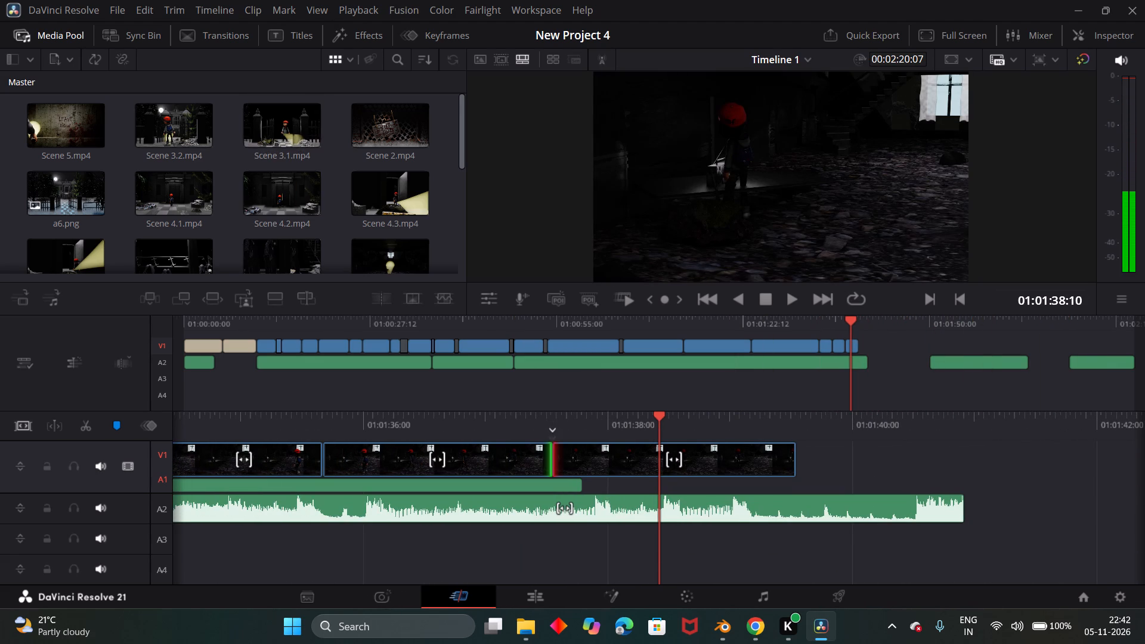
Import the Scene 7.1 video from the 3D folder into the media pool.
key("ctrl+i")
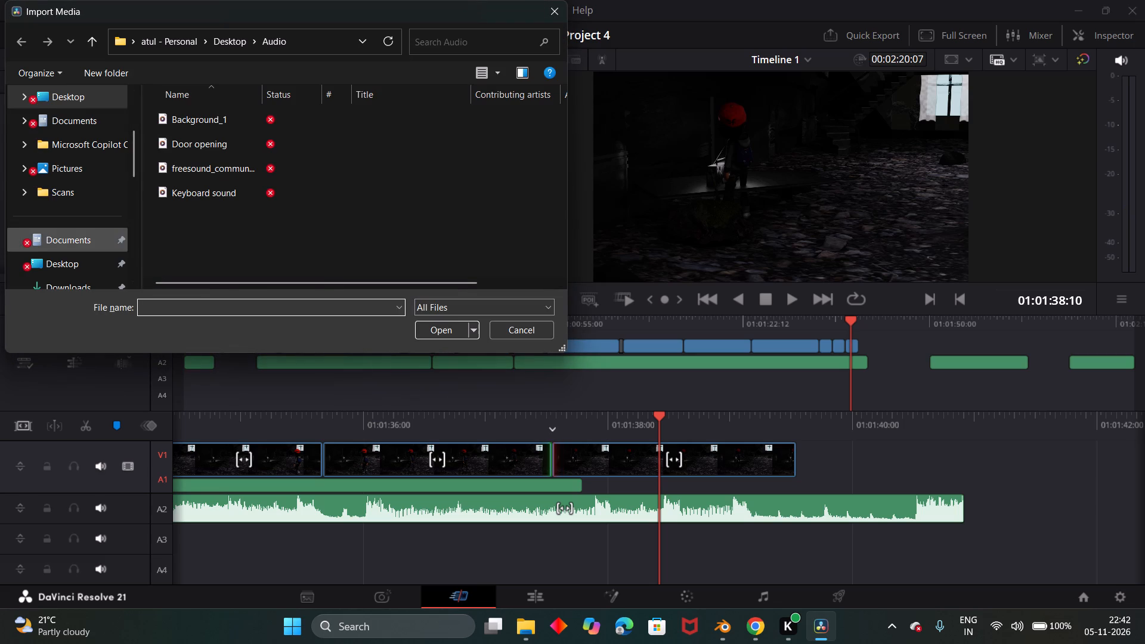
scroll(89, 208, "down", 1)
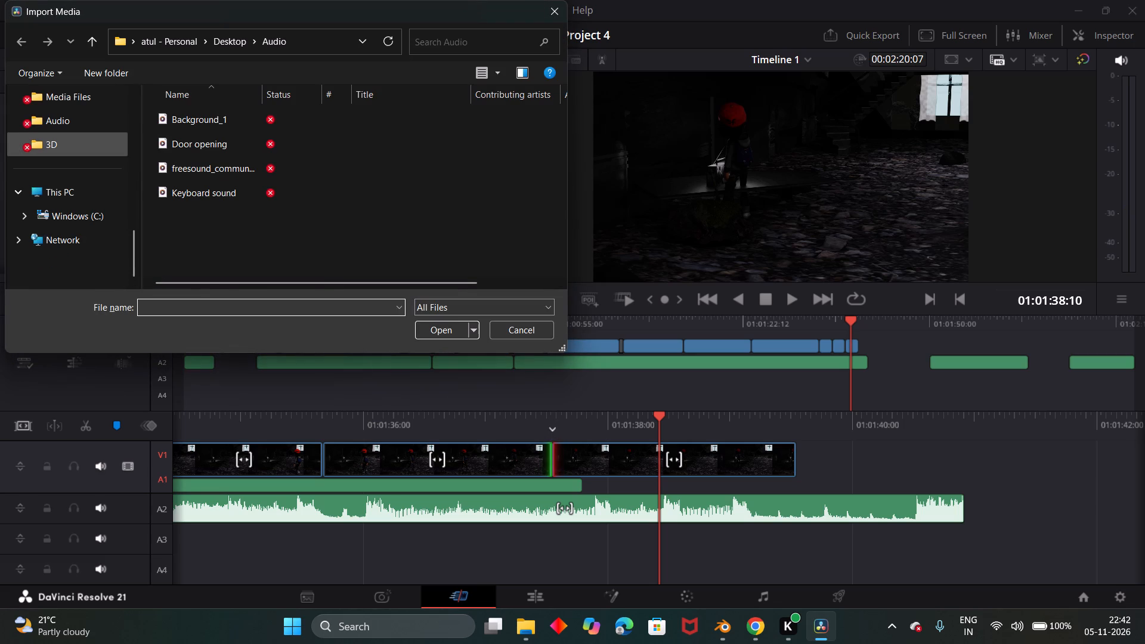
double_click(67, 145)
scroll(323, 186, "down", 1)
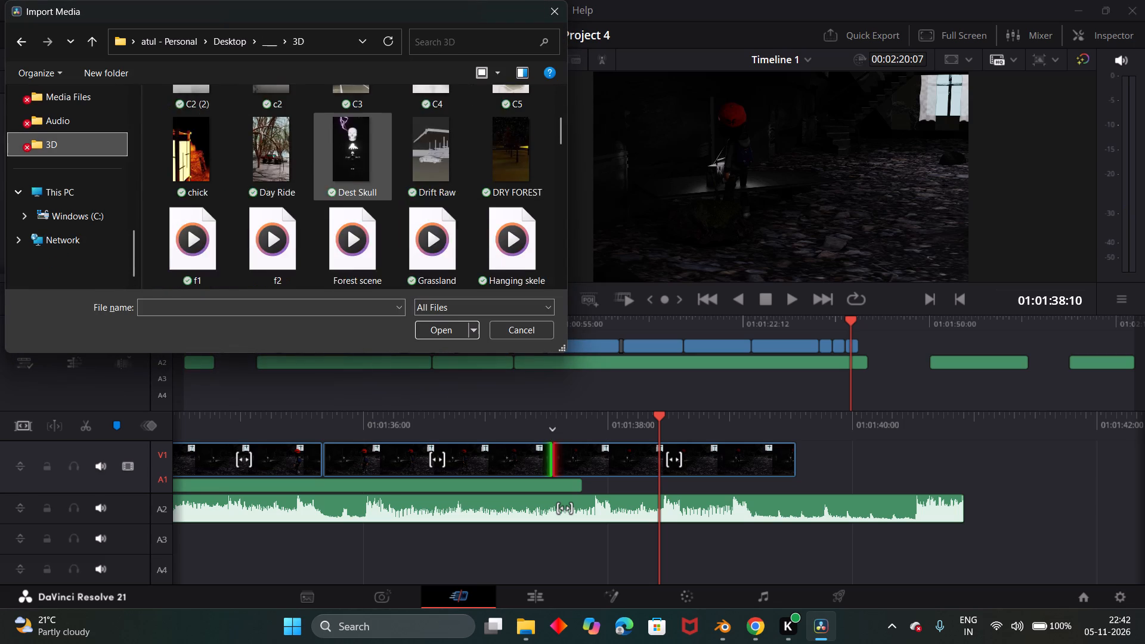
scroll(323, 186, "down", 3)
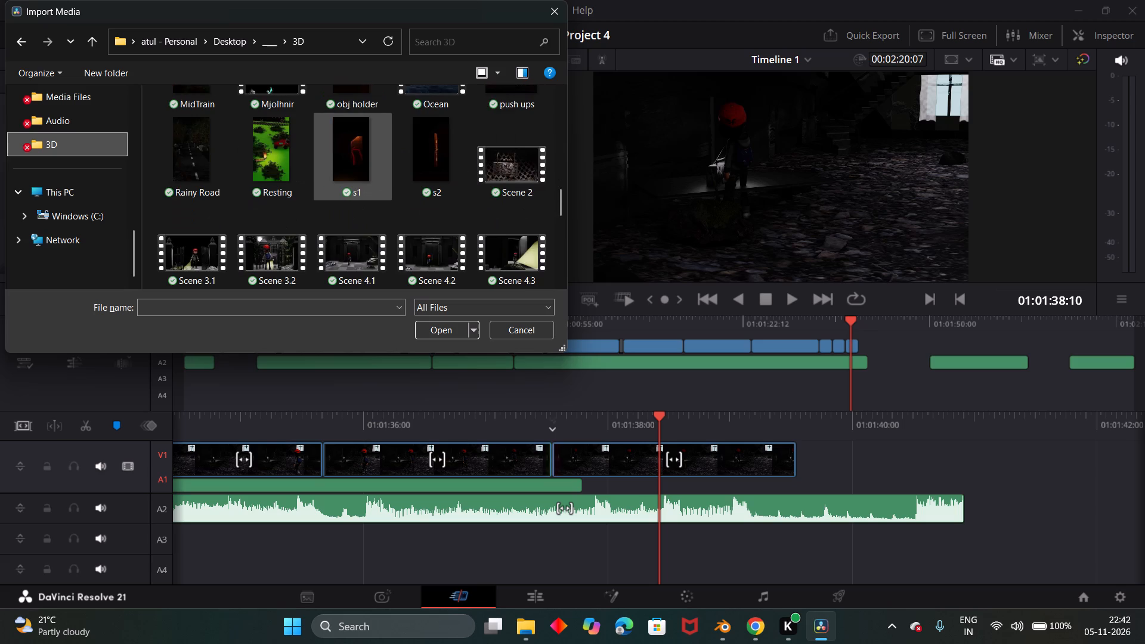
scroll(323, 186, "down", 2)
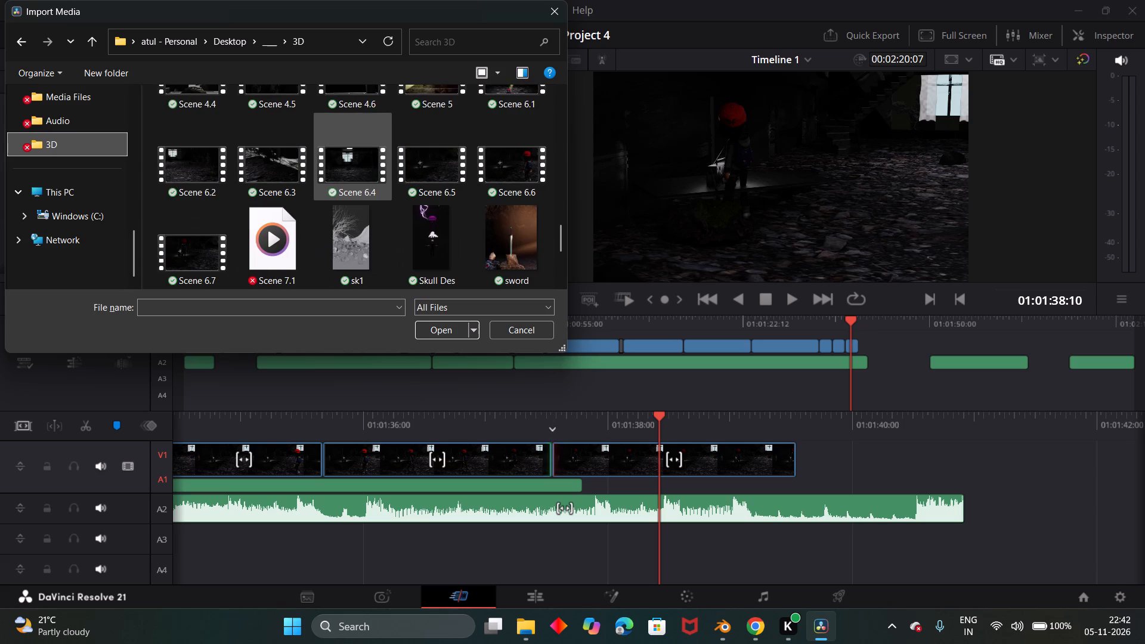
double_click(276, 258)
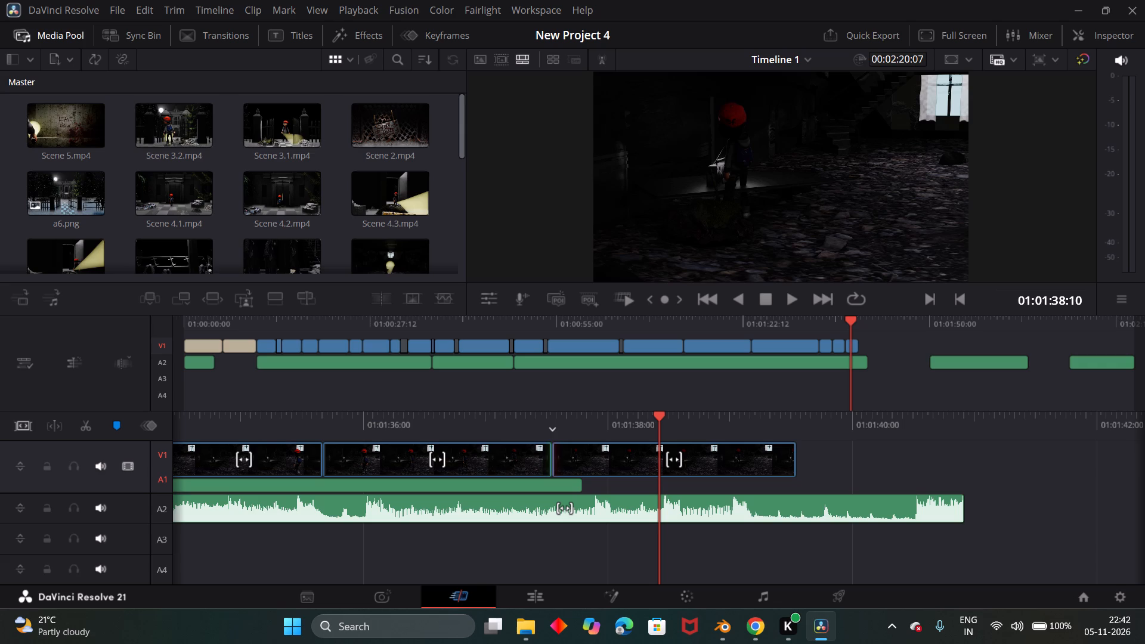
Add Scene 7.1.mp4 to track V1 directly after Scene 6.7, deleting the gap between the two clips.
scroll(276, 258, "down", 2)
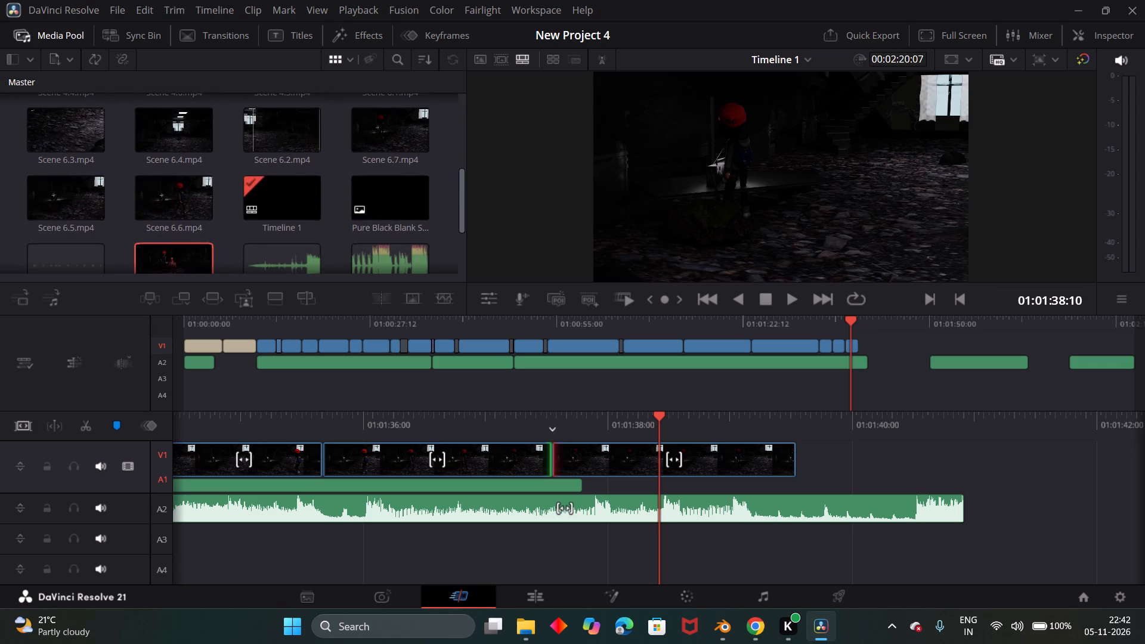
scroll(276, 258, "down", 2)
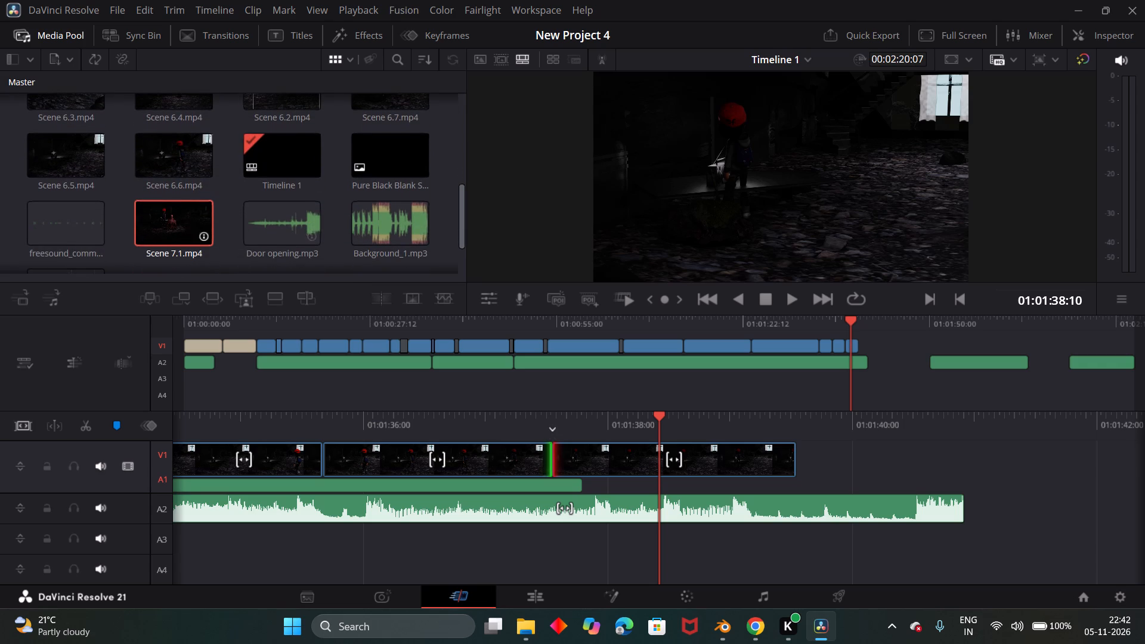
left_click_drag(179, 223, 834, 441)
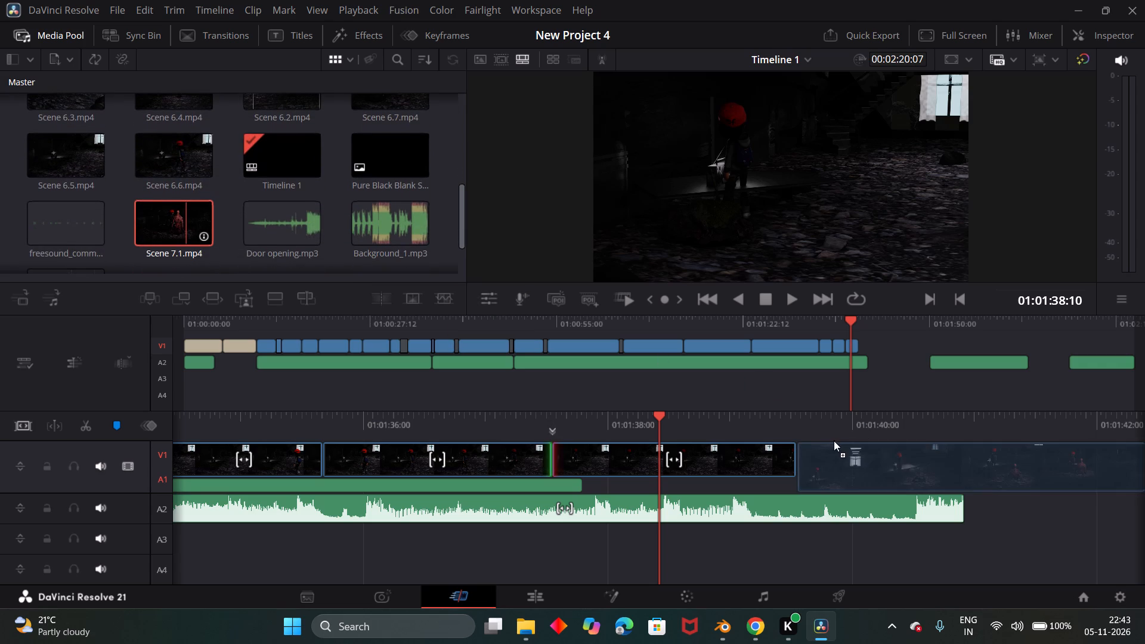
left_click_drag(834, 441, 835, 440)
left_click(828, 460)
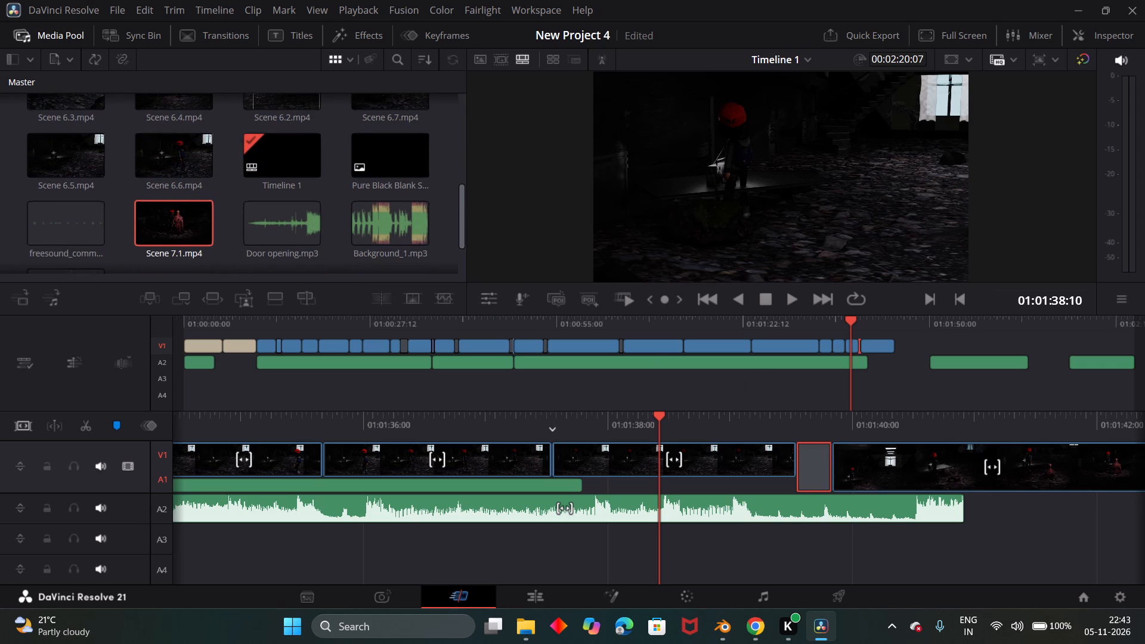
key("BackSpace")
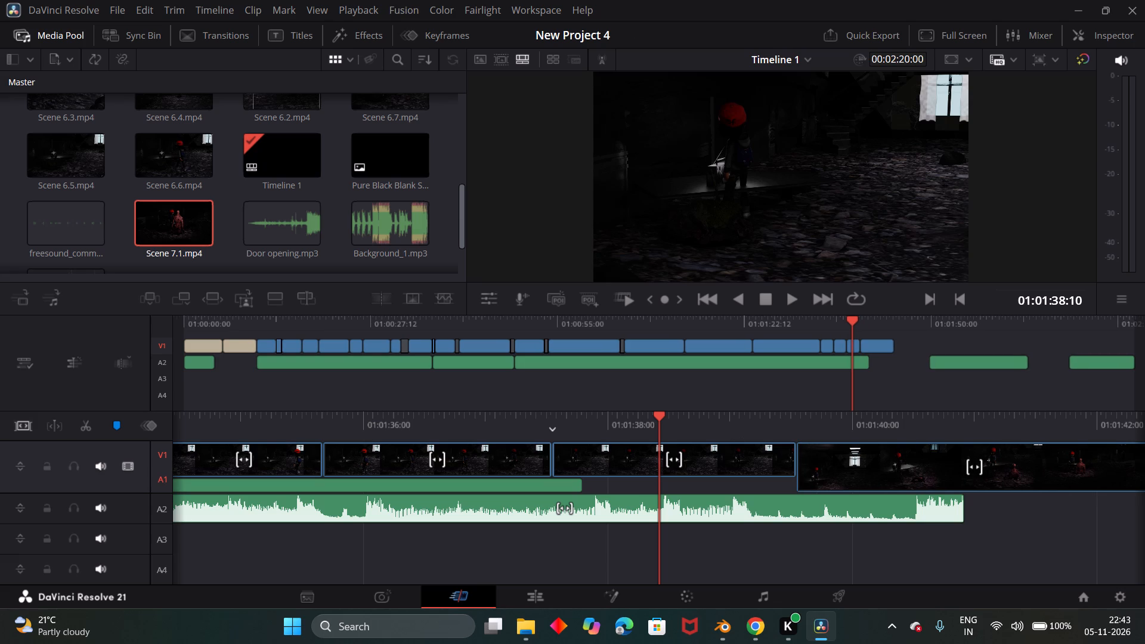
Switch to the Edit page and play through the cut from Scenes 6.6 and 6.7 into Scene 7.1.
left_click(534, 599)
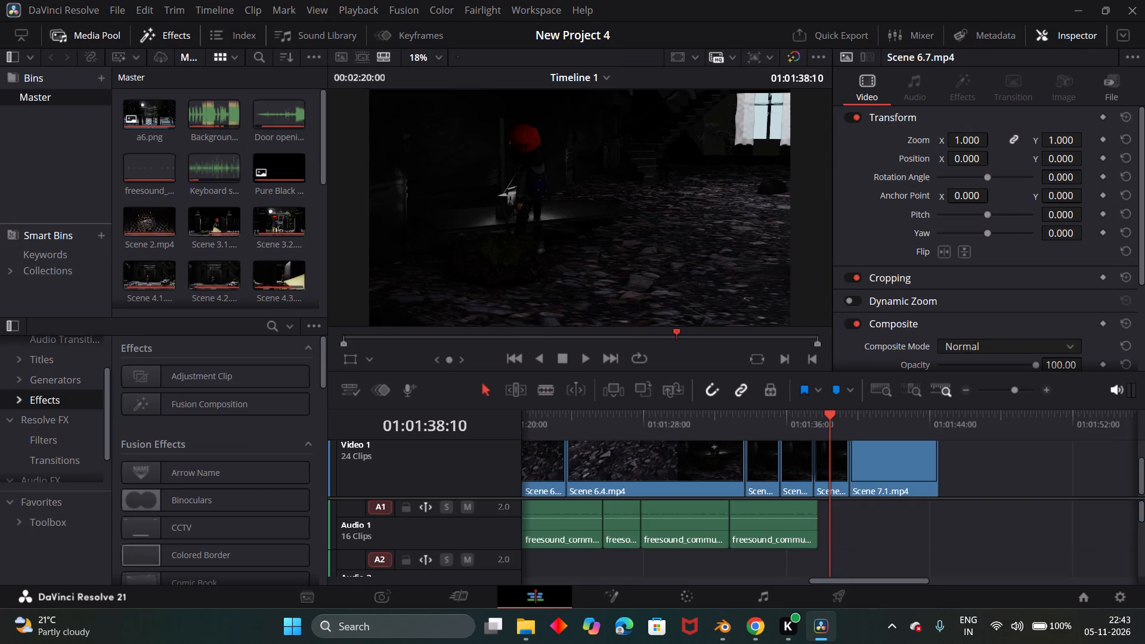
scroll(845, 567, "left", 1)
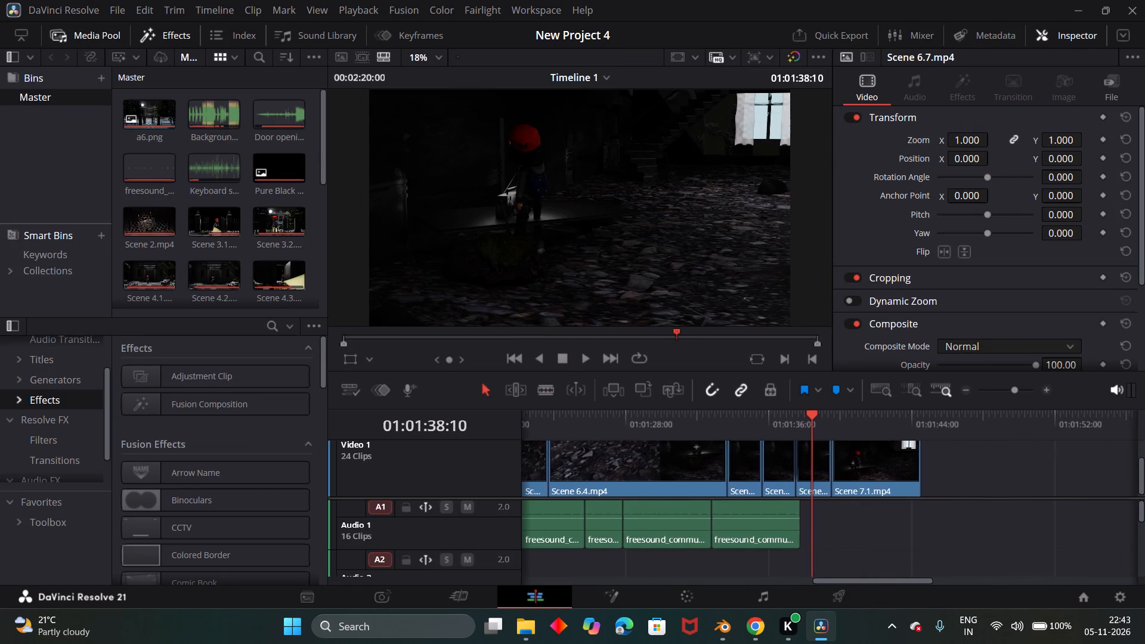
scroll(845, 567, "left", 1)
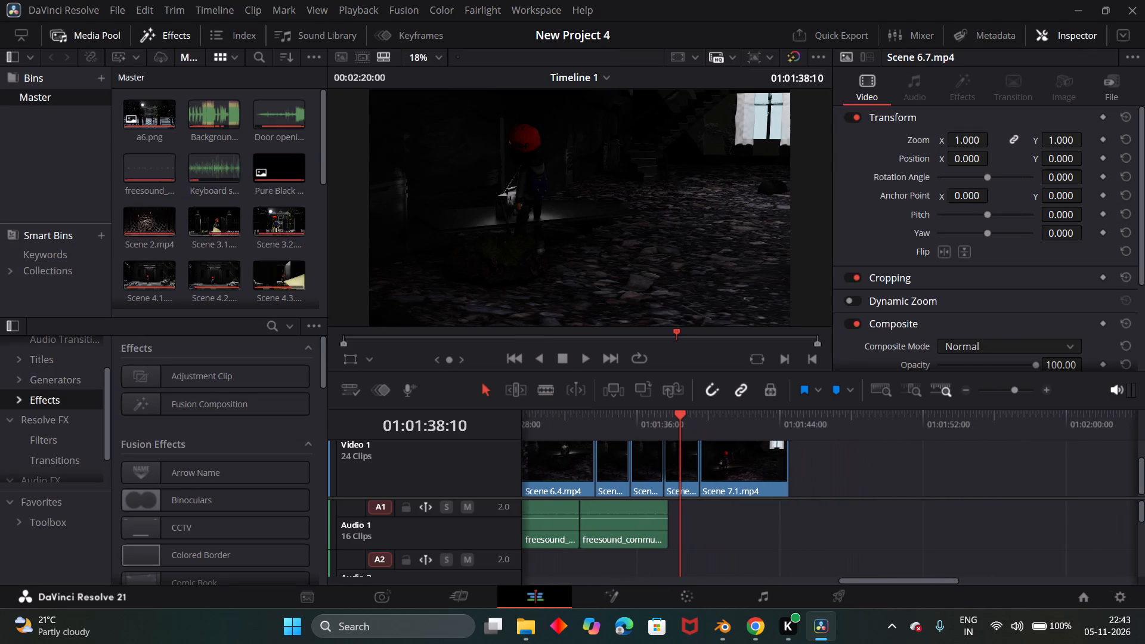
scroll(845, 567, "left", 1)
left_click(581, 361)
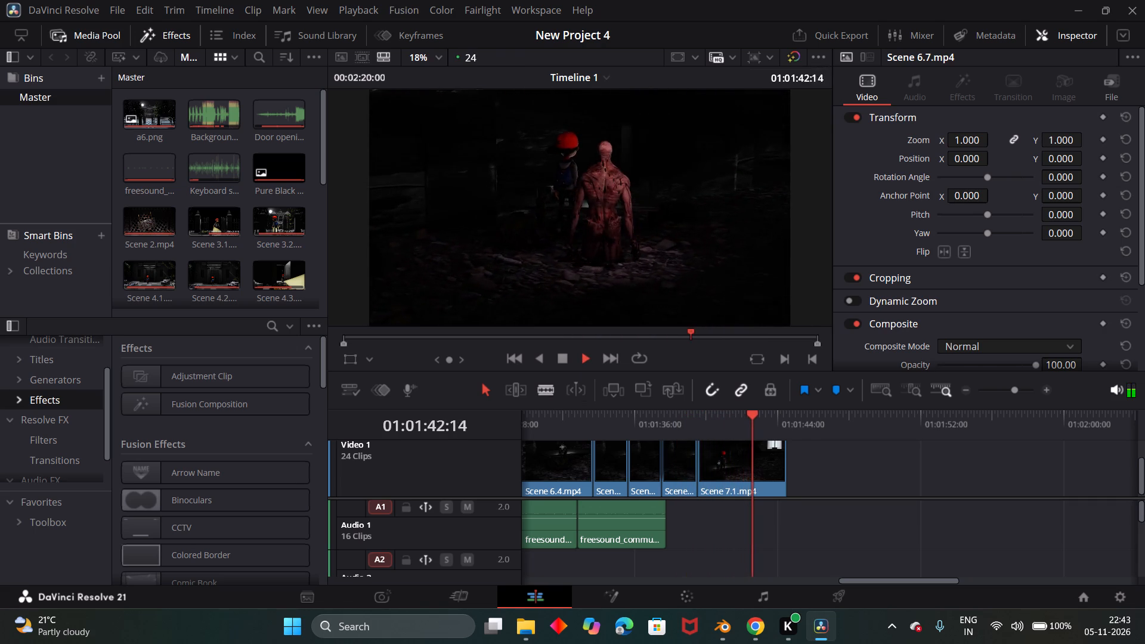
left_click(557, 364)
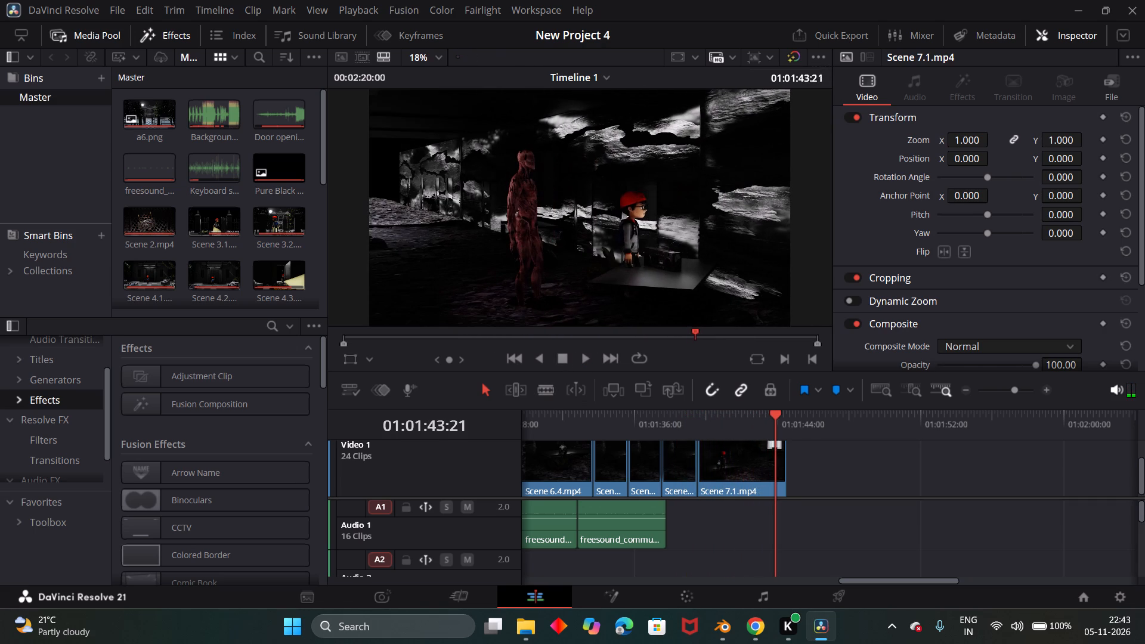
left_click_drag(776, 415, 692, 421)
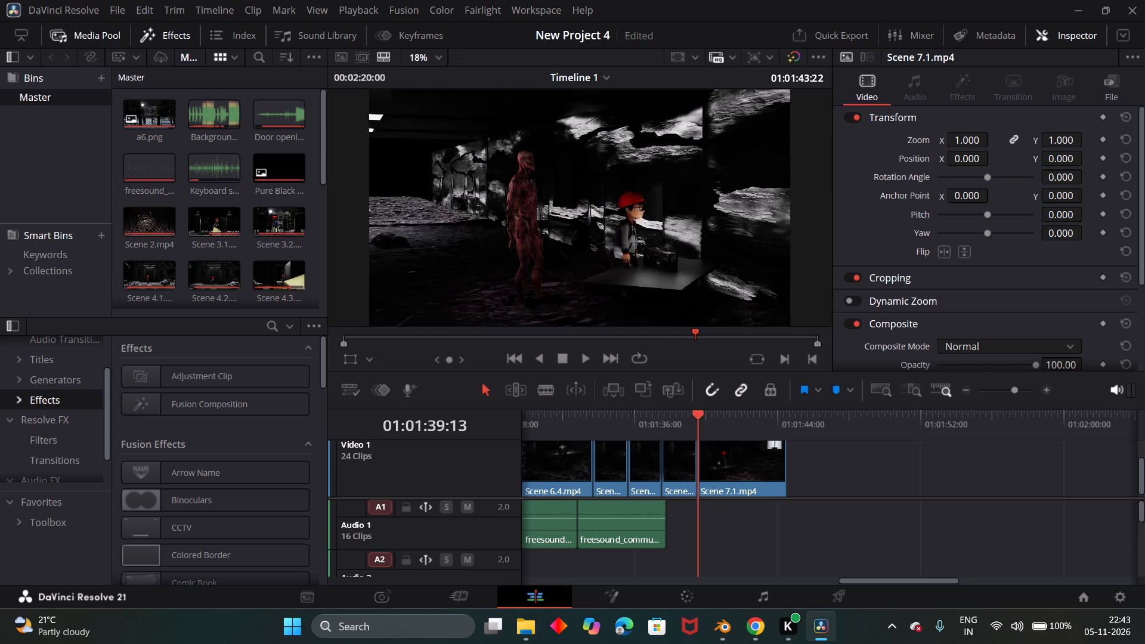
left_click_drag(692, 421, 643, 423)
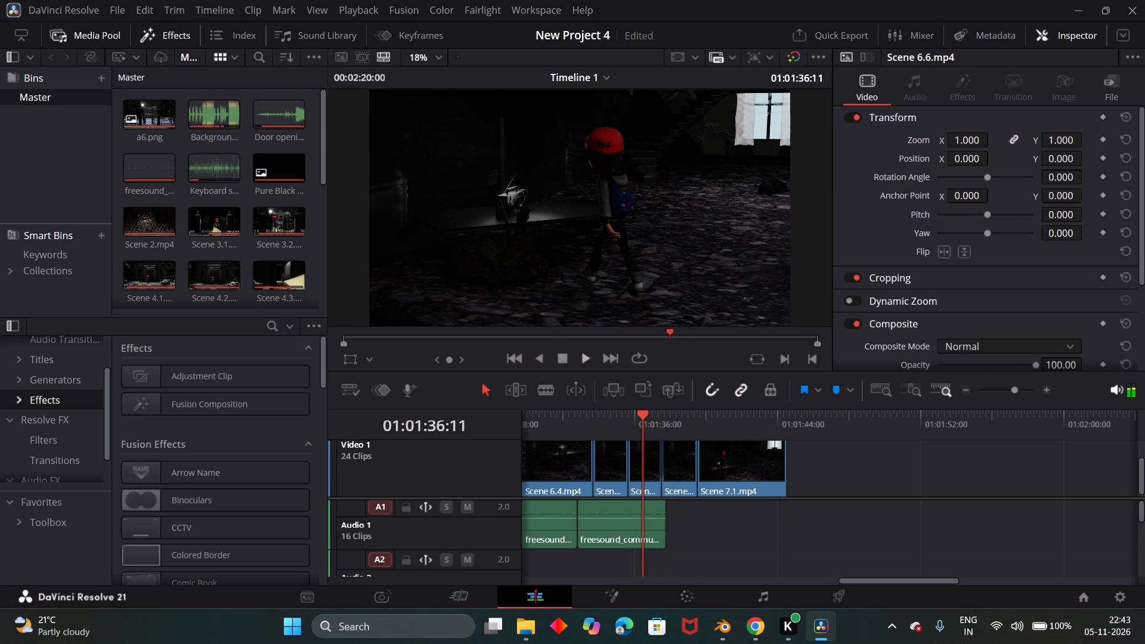
left_click(587, 358)
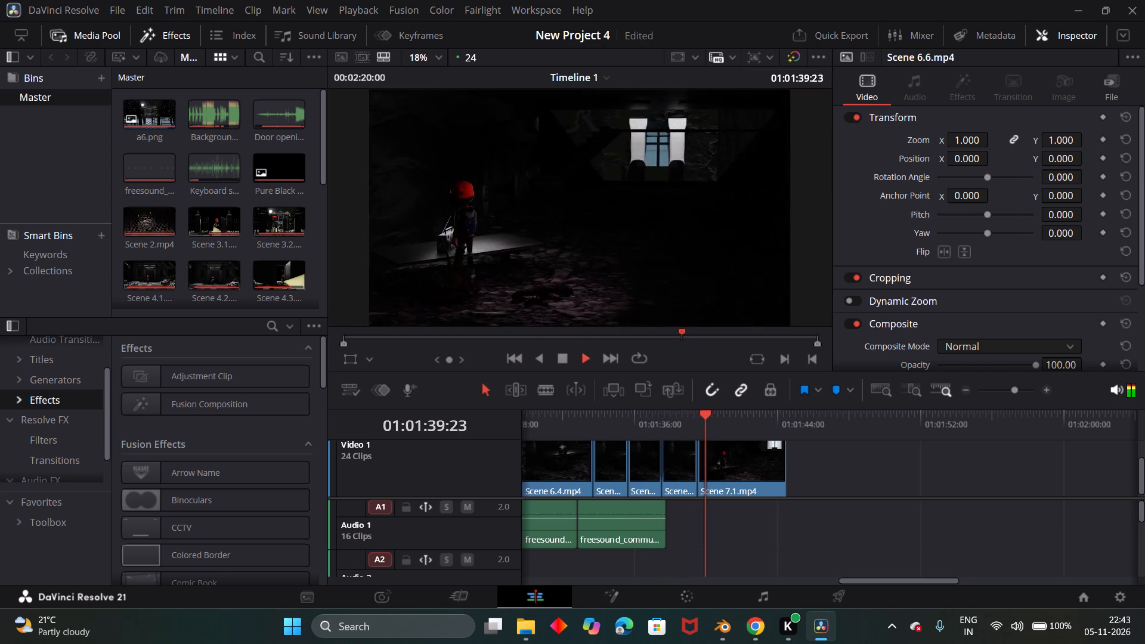
left_click(563, 355)
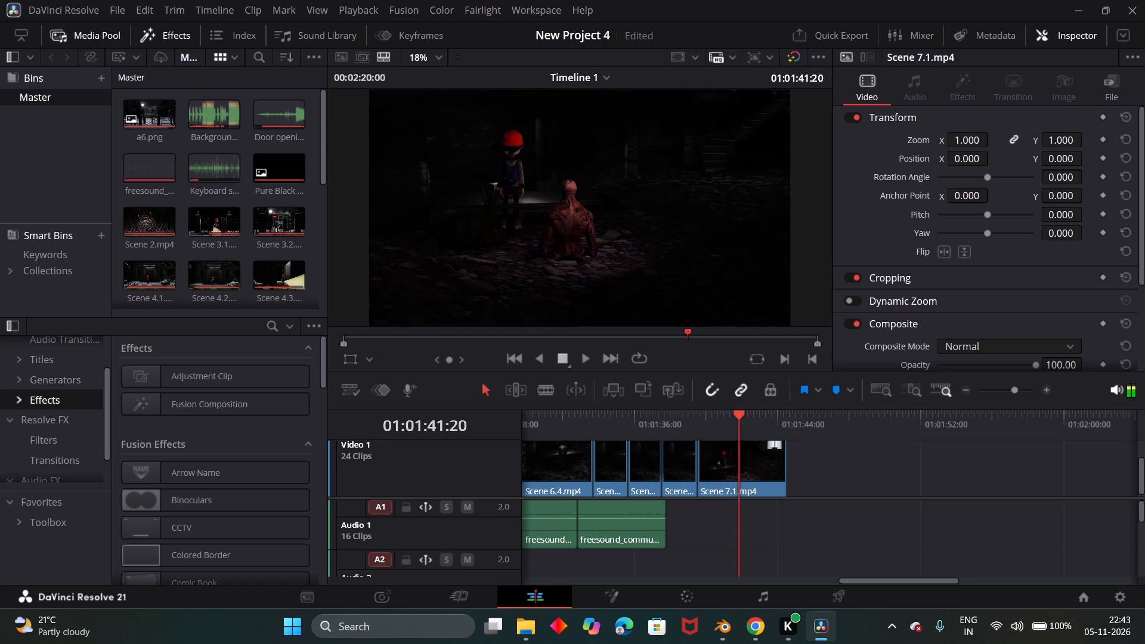
Delete the Scene 6.7 clip from Video 1 and move Scene 7.1 back to butt against Scene 6.6.
left_click(676, 457)
key("BackSpace")
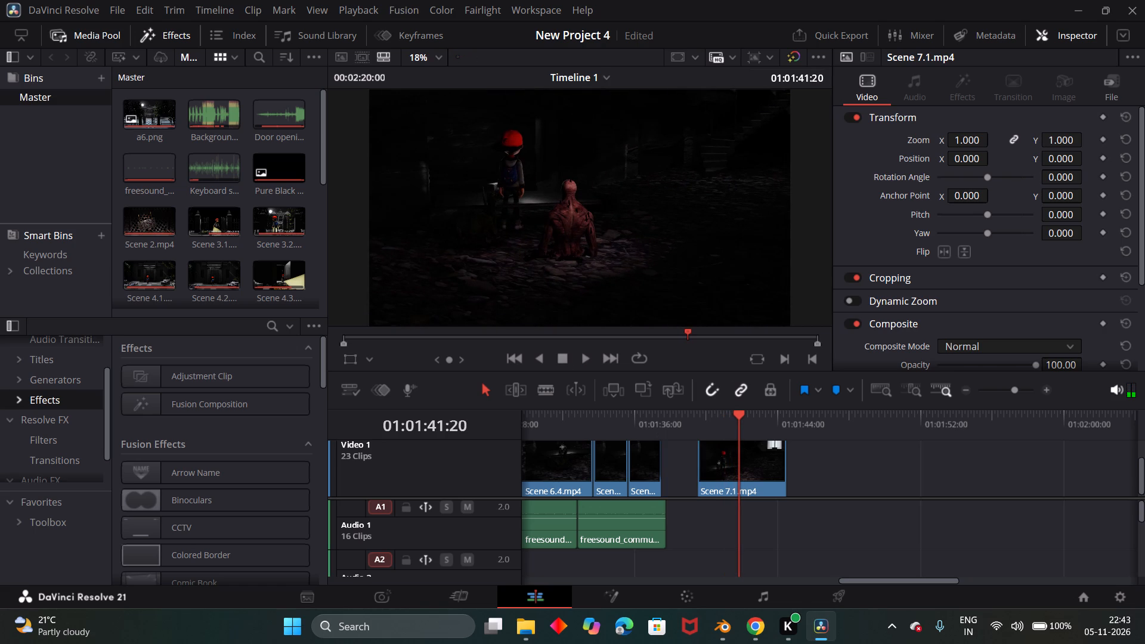
left_click_drag(721, 460, 695, 457)
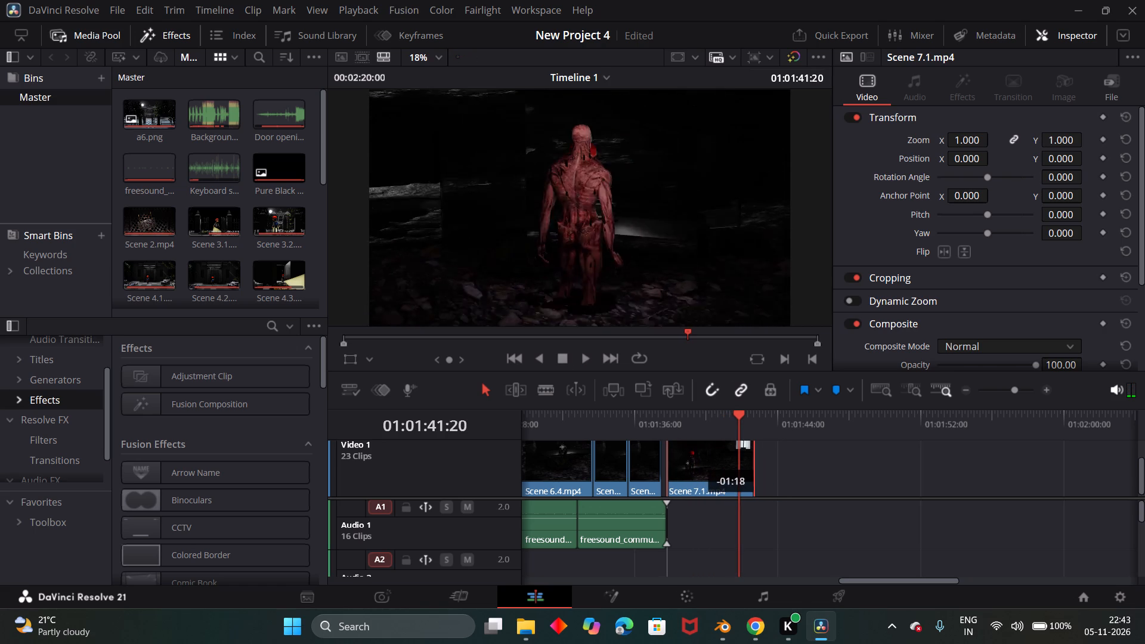
left_click_drag(695, 457, 684, 457)
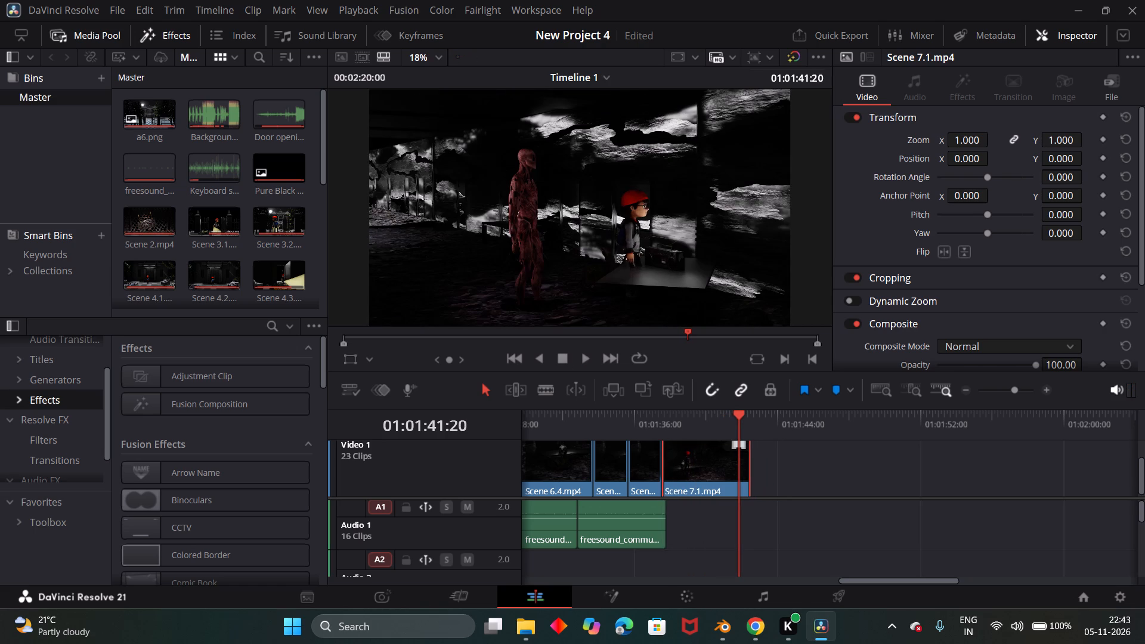
Play the timeline from 01:01:36:06 in Scene 6.6 through the end of Scene 7.1.
left_click_drag(738, 411, 639, 430)
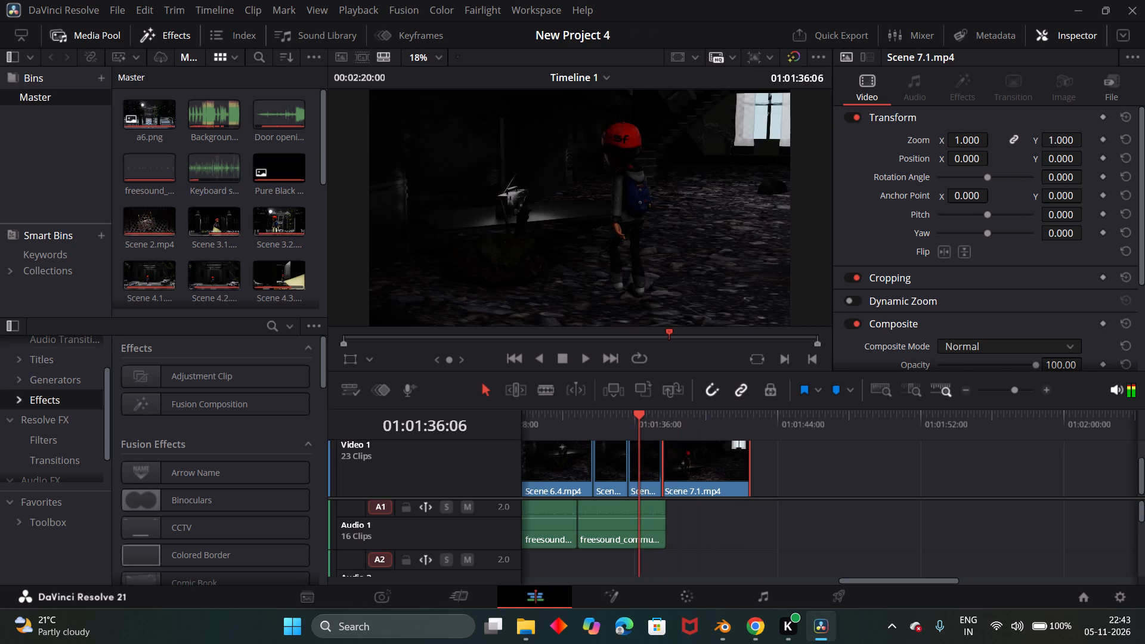
left_click(587, 360)
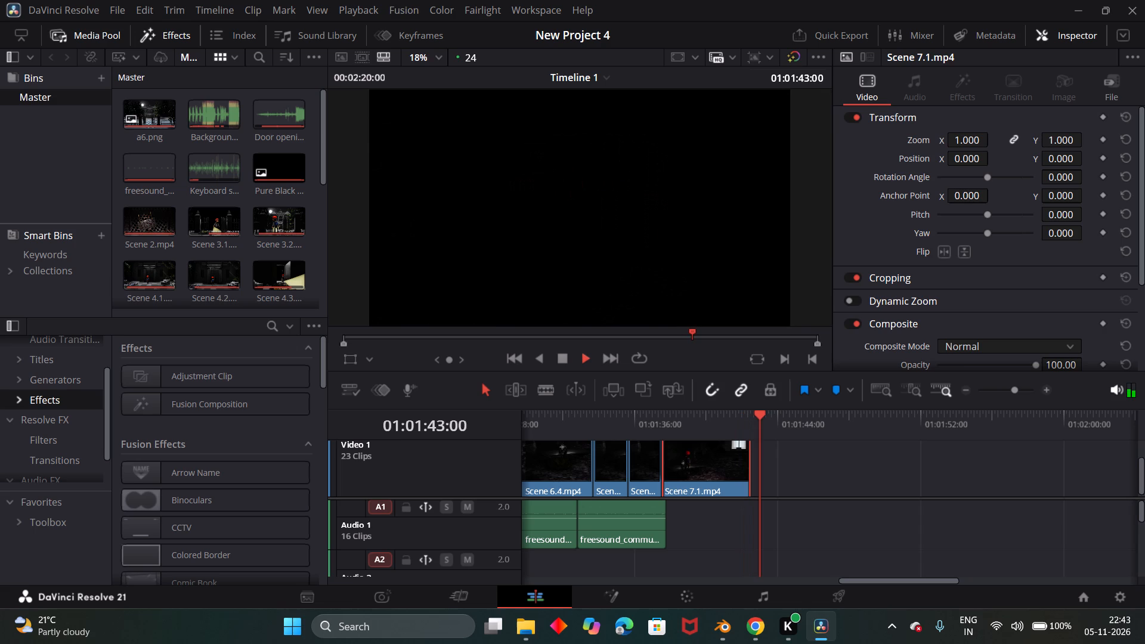
left_click(561, 363)
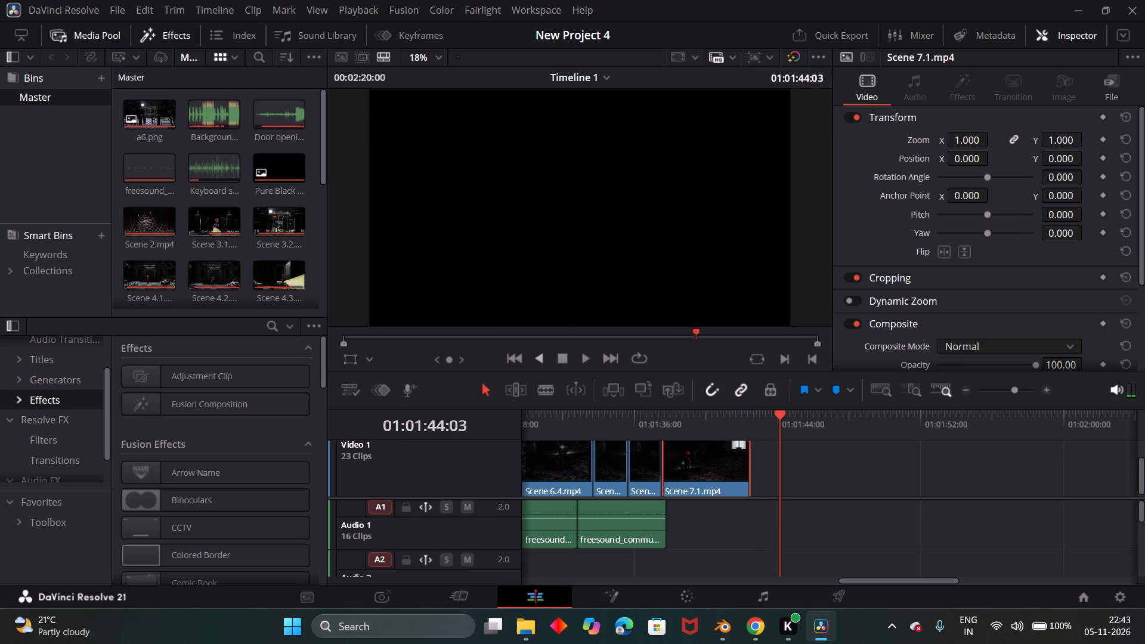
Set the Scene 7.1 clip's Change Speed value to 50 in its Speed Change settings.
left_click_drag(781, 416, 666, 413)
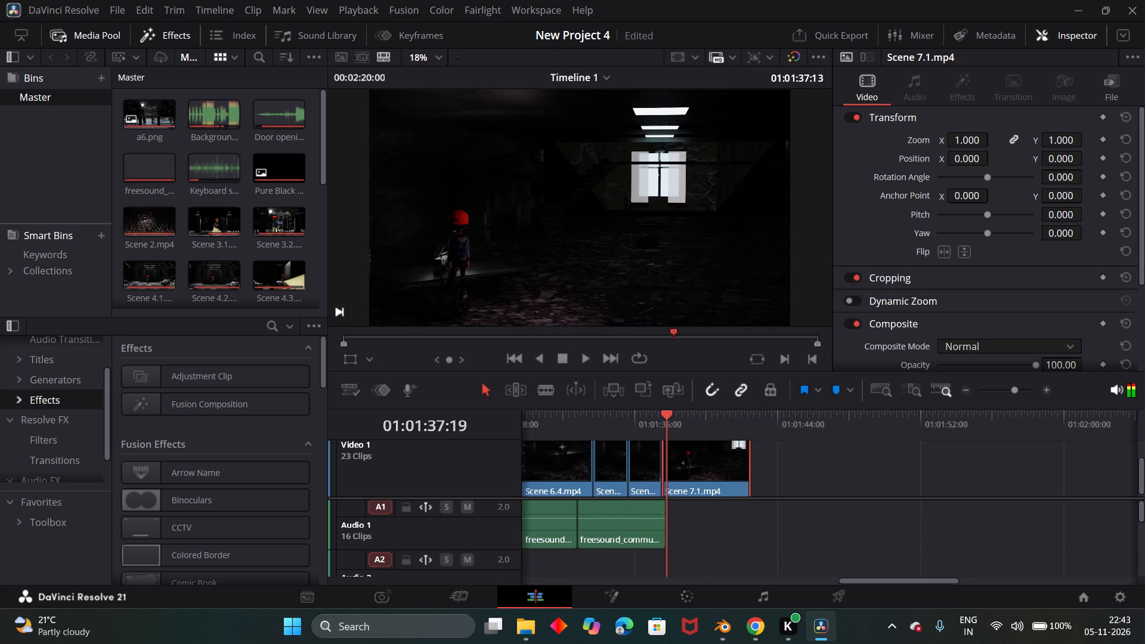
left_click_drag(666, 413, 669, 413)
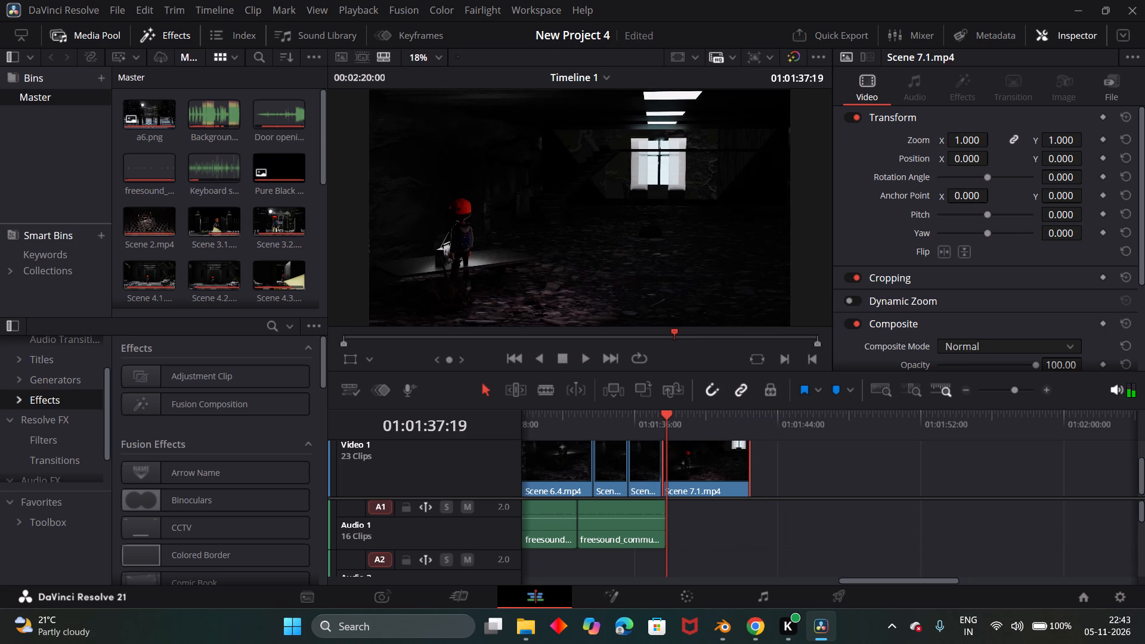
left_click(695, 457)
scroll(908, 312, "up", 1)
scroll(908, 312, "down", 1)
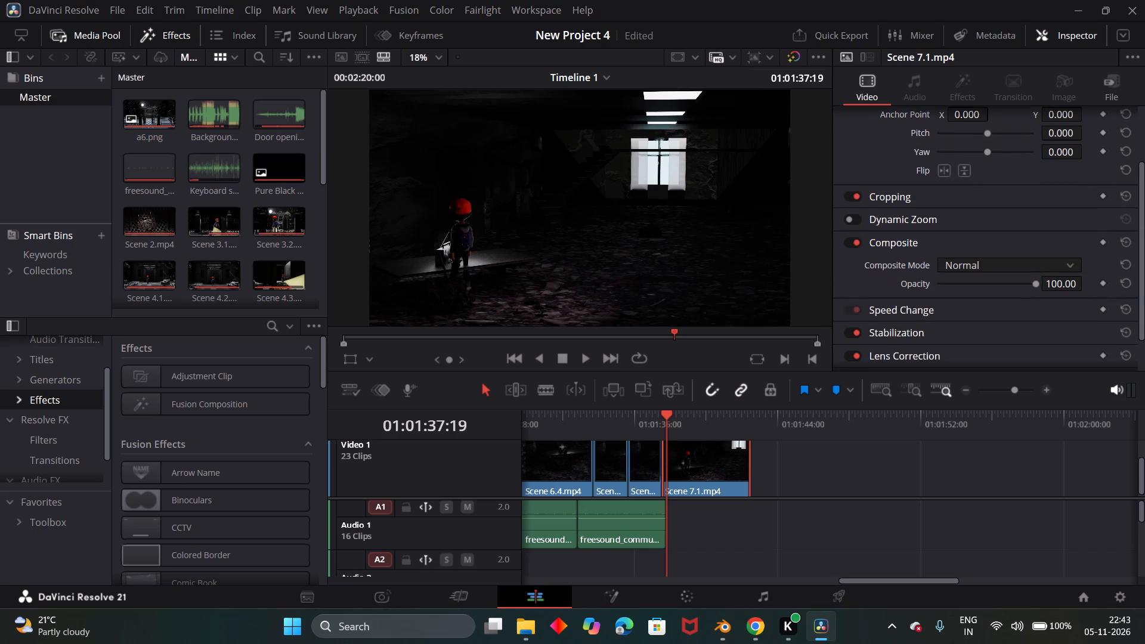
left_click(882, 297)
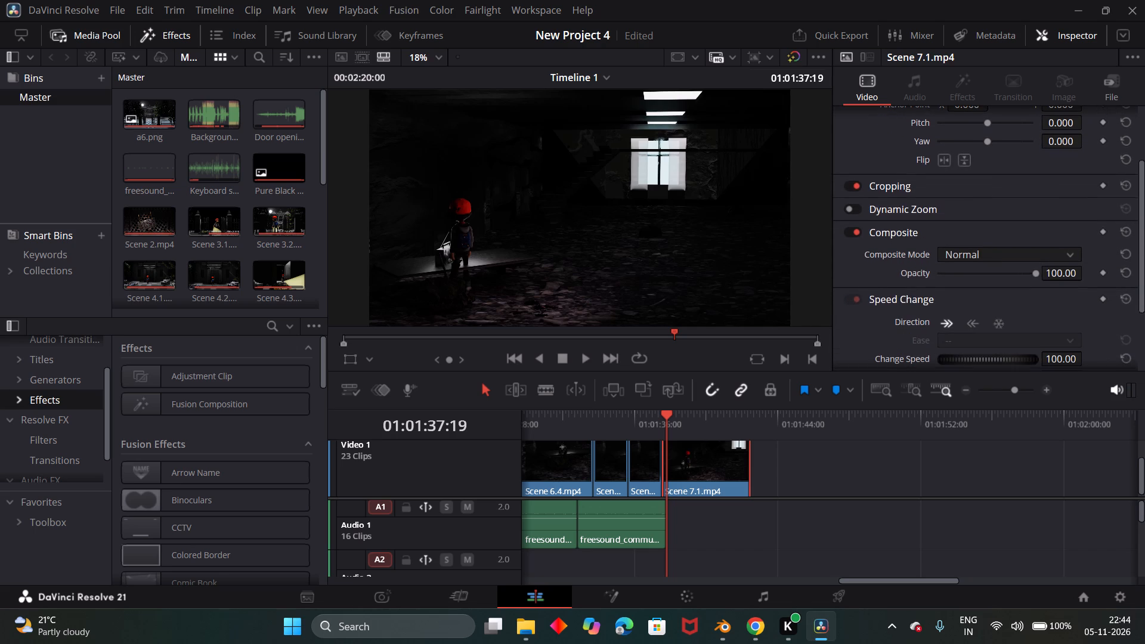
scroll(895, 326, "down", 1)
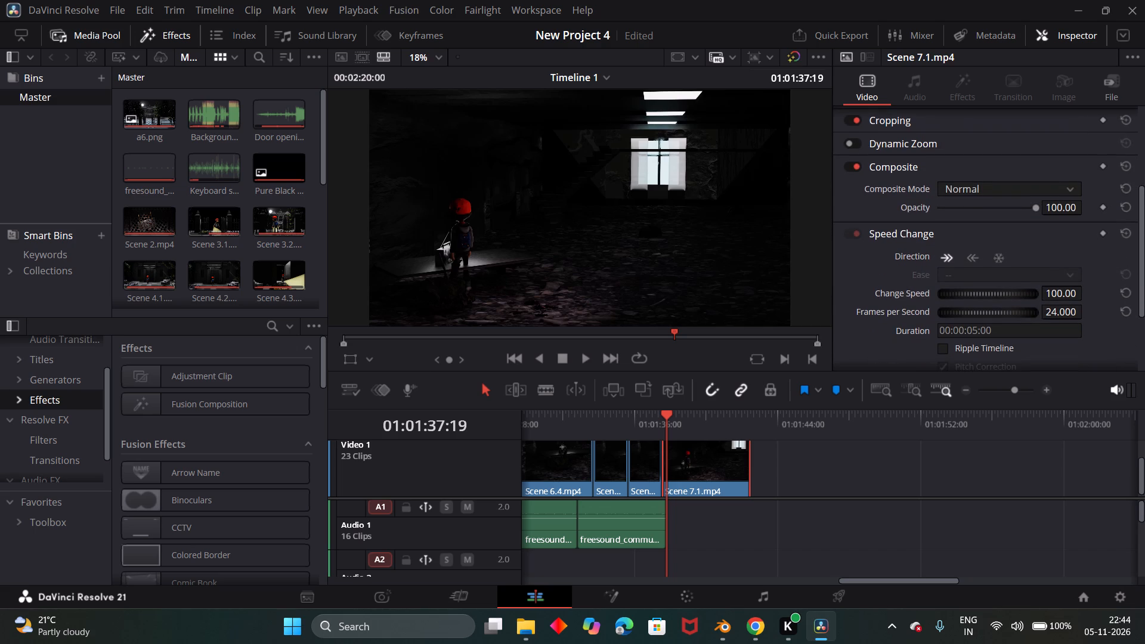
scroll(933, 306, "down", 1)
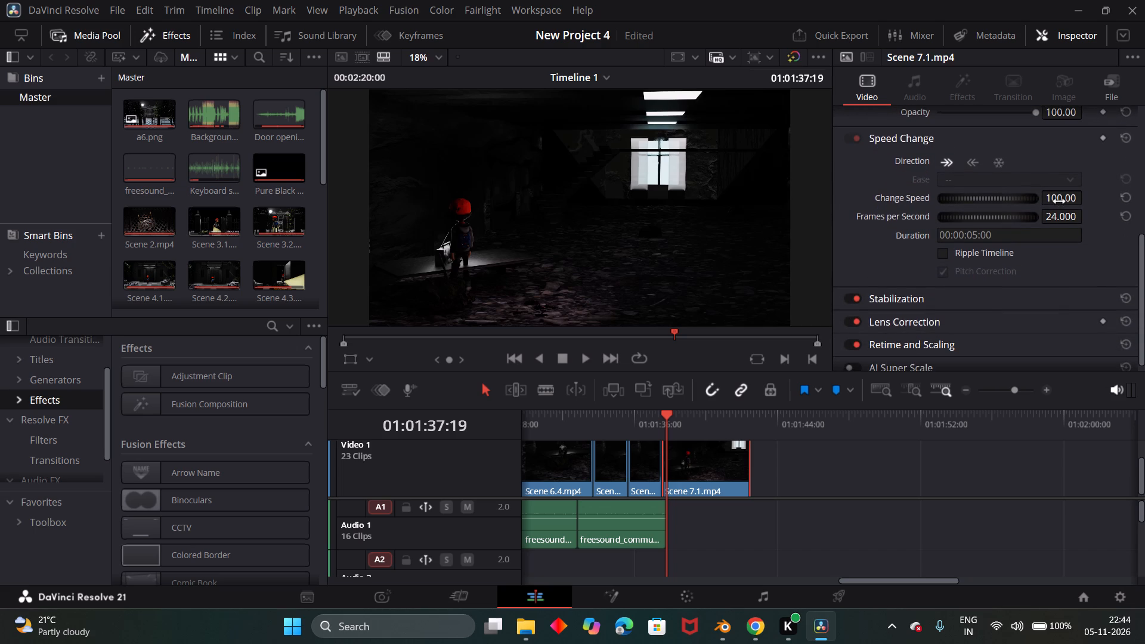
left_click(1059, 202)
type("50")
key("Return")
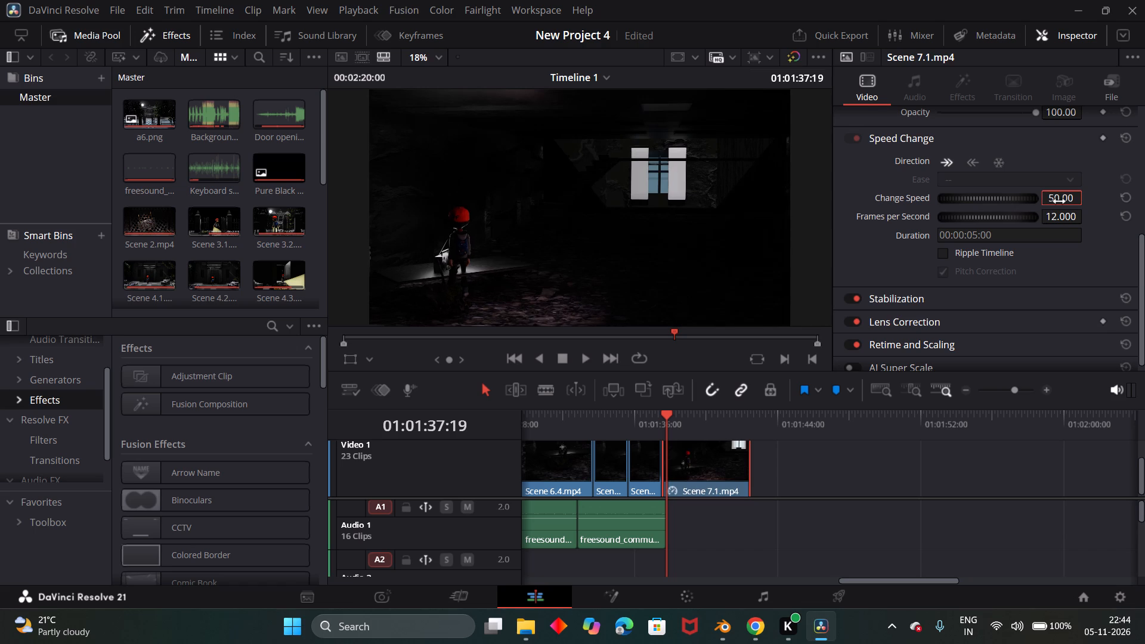
Replay the cut from the preceding scenes through the end of Scene 7.1 several times to examine the slowed clip's pacing.
left_click_drag(663, 418, 659, 418)
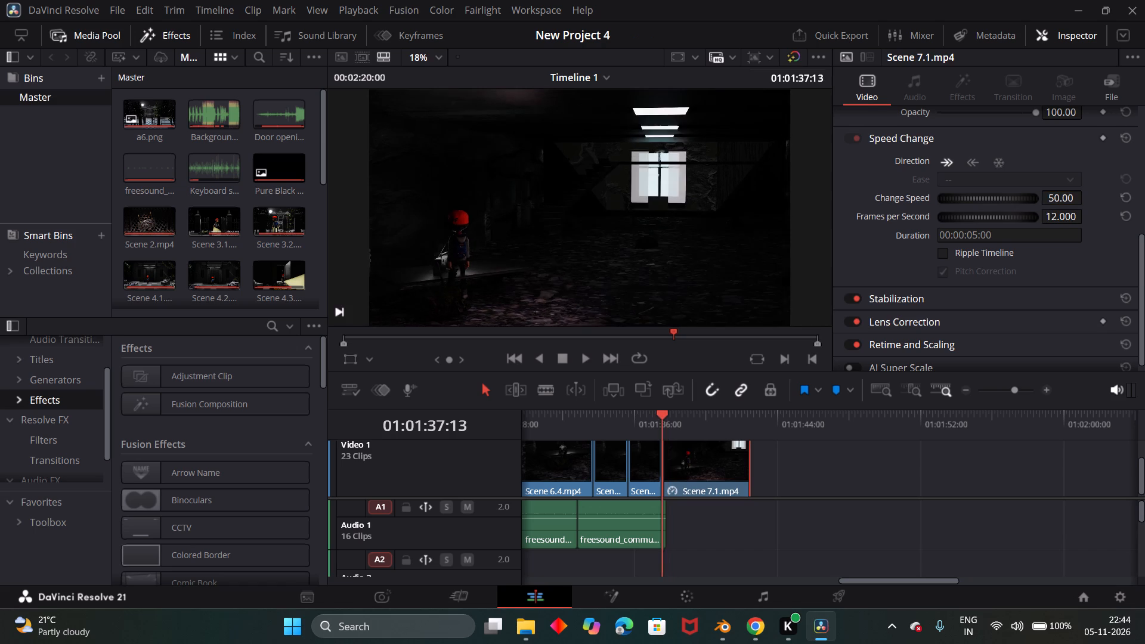
left_click_drag(659, 418, 639, 417)
left_click(584, 364)
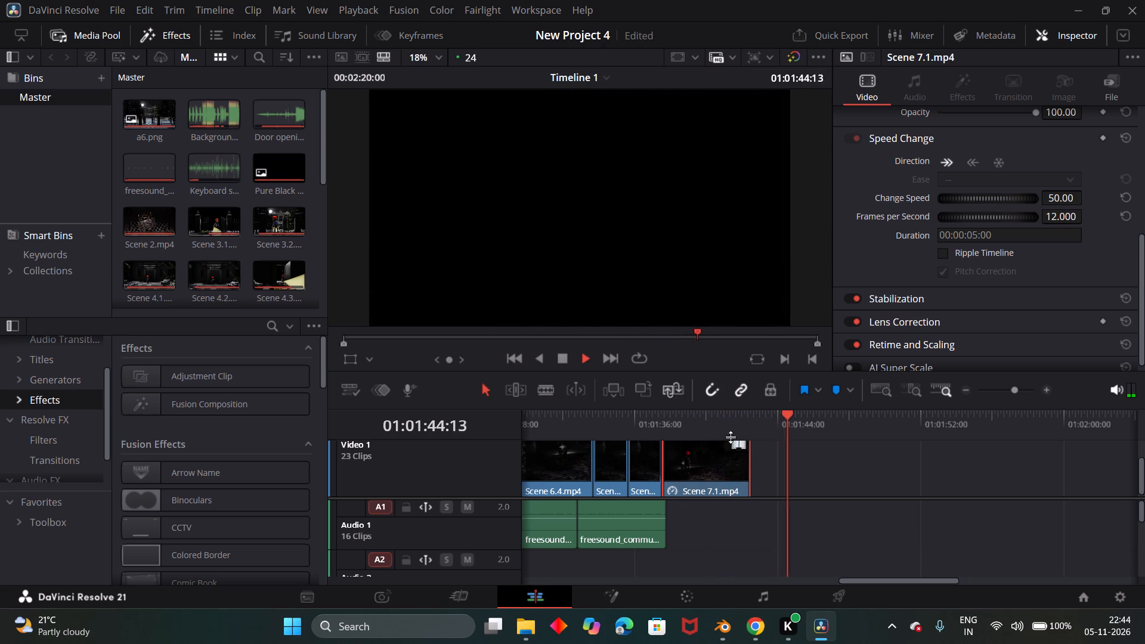
left_click_drag(800, 416, 644, 425)
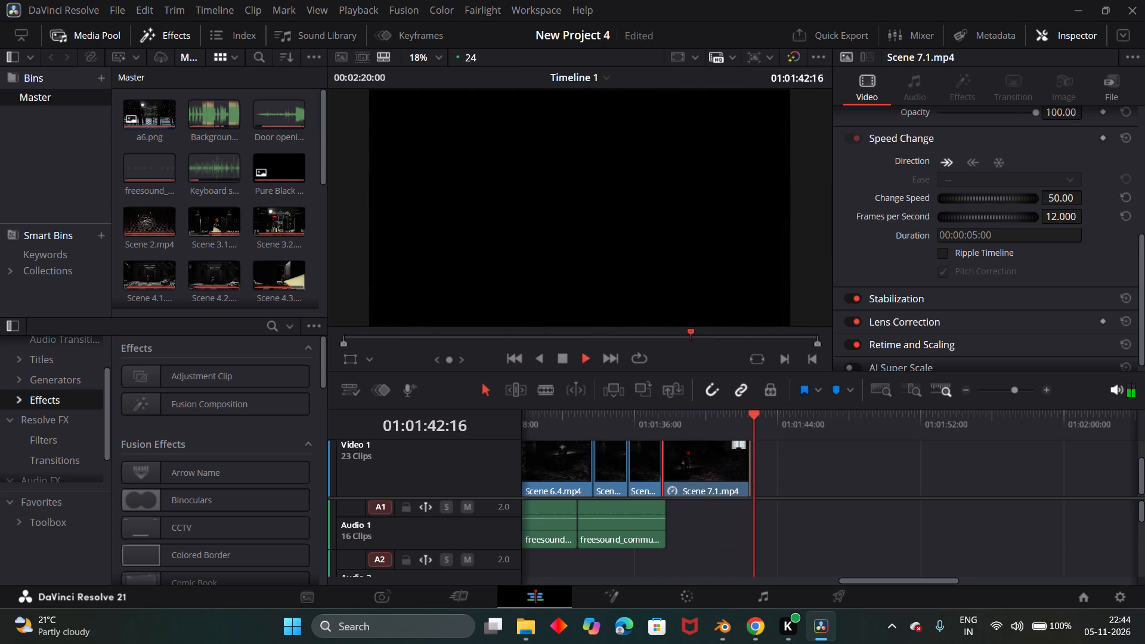
left_click_drag(794, 411, 636, 413)
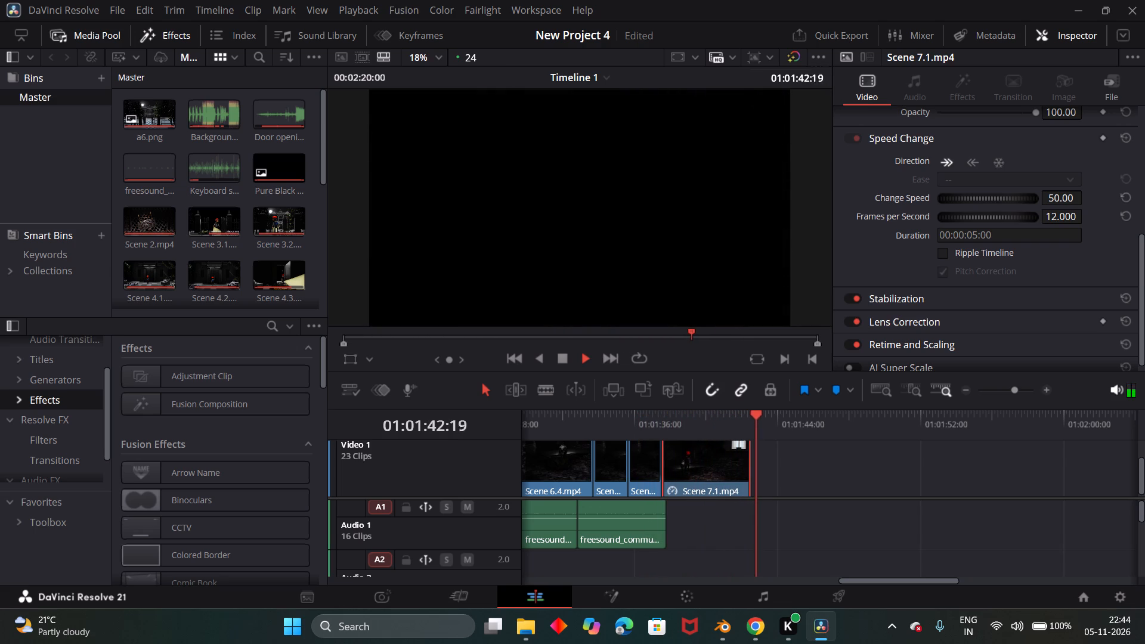
left_click_drag(781, 419, 647, 425)
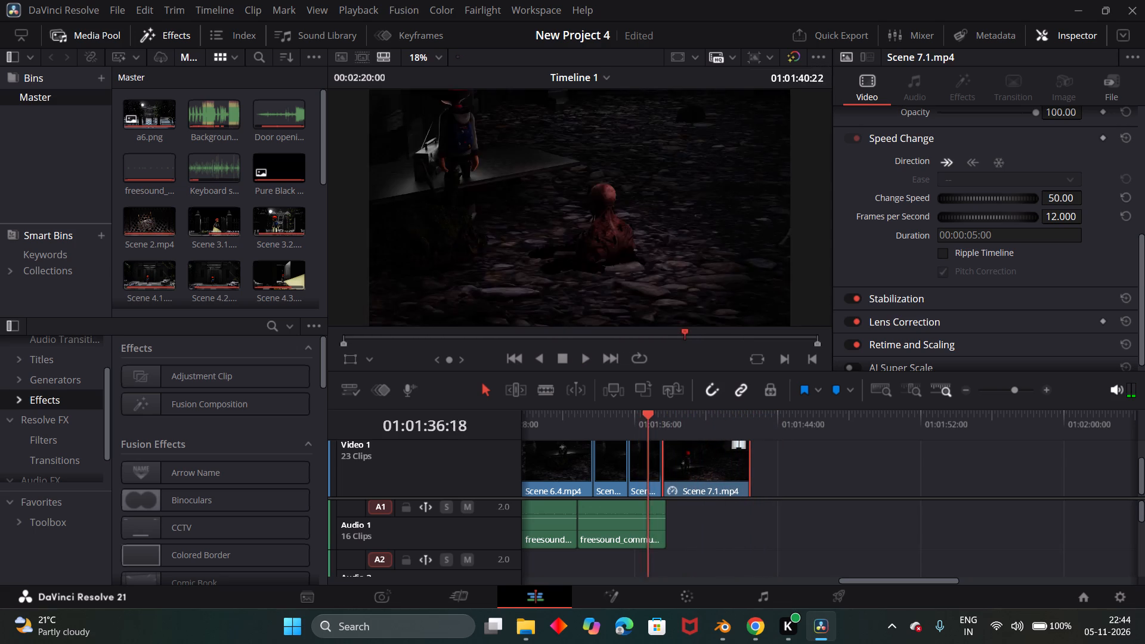
left_click_drag(647, 425, 637, 427)
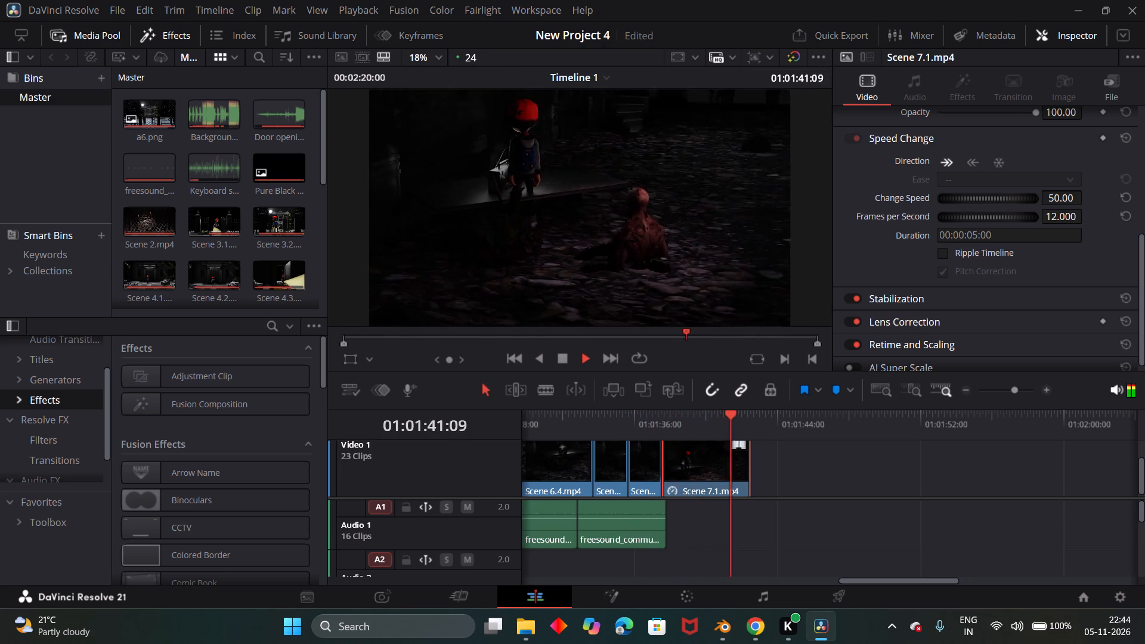
left_click_drag(763, 412, 553, 412)
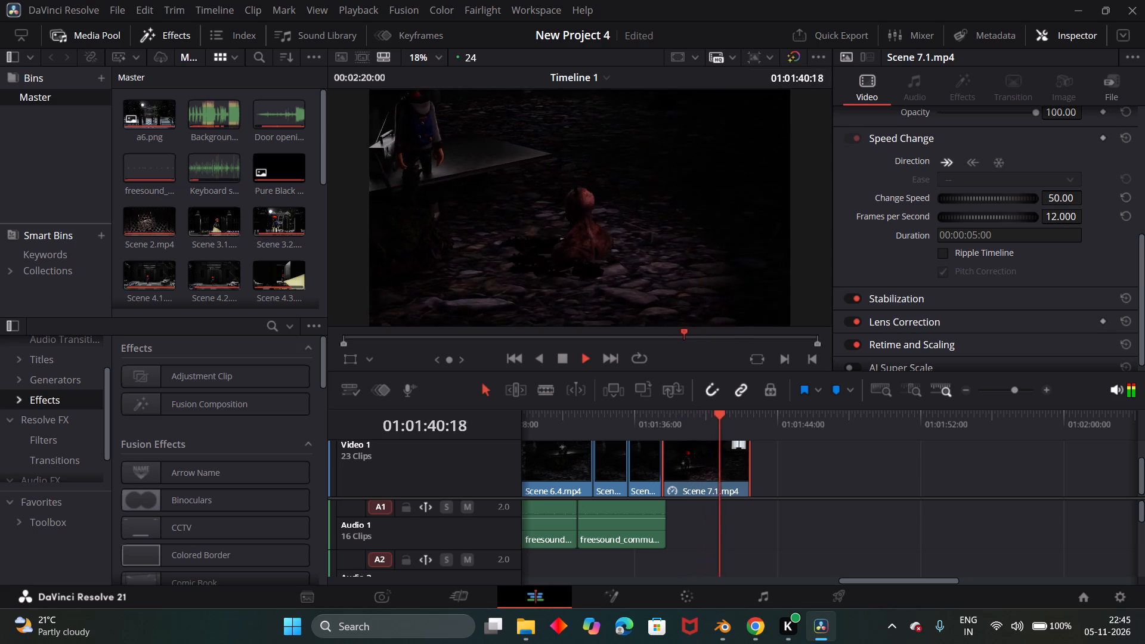
left_click(559, 366)
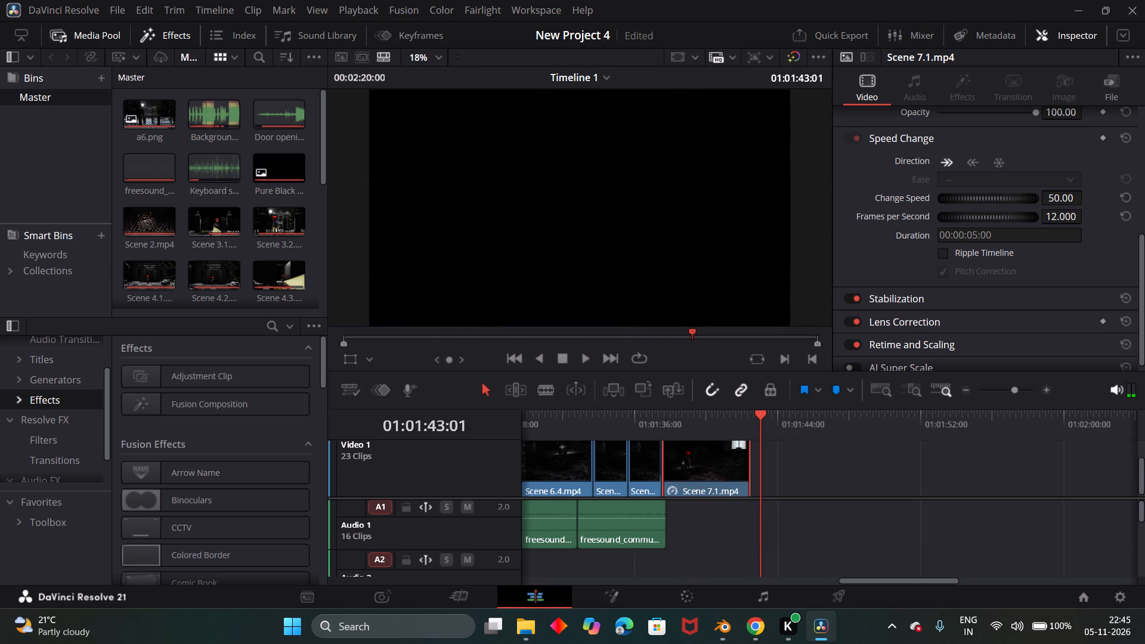
left_click_drag(762, 417, 722, 417)
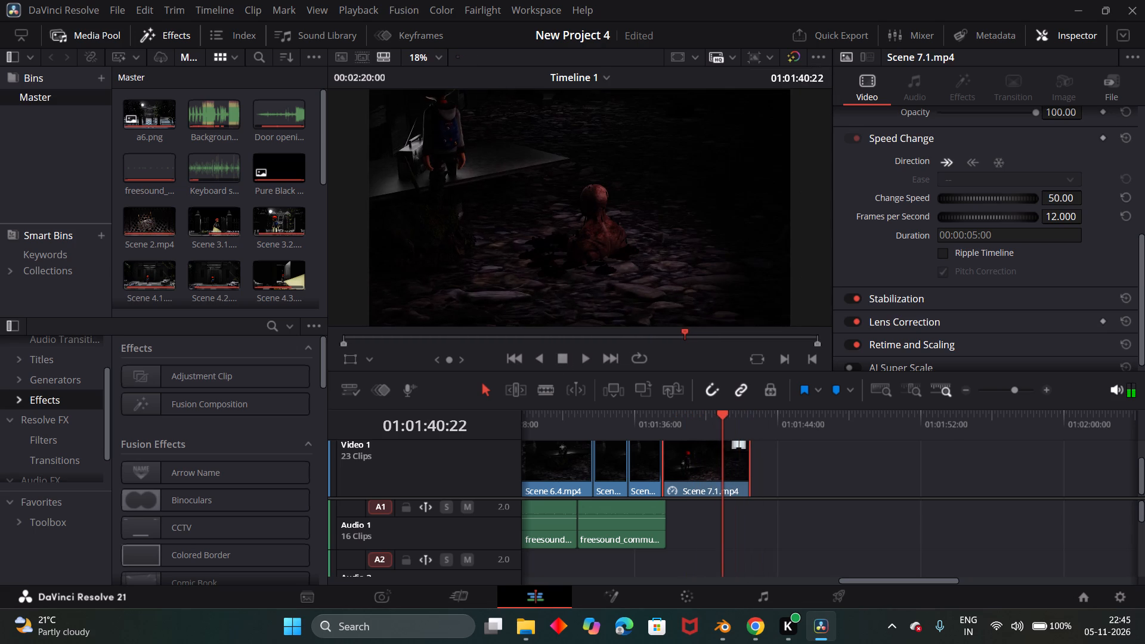
scroll(621, 257, "up", 3, "ctrl")
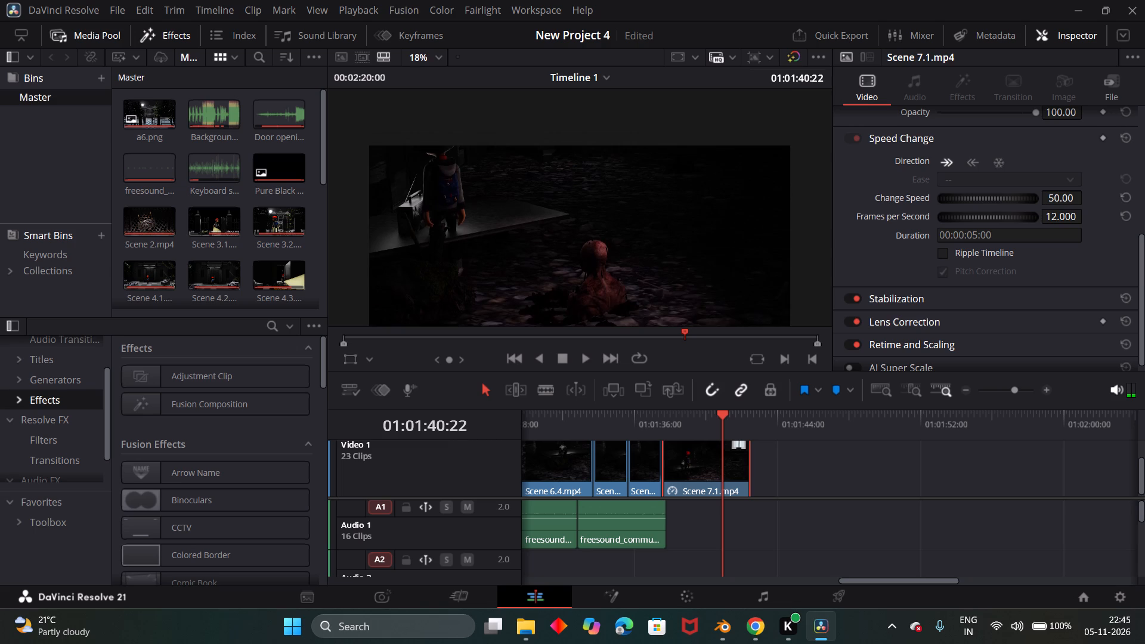
left_click(429, 58)
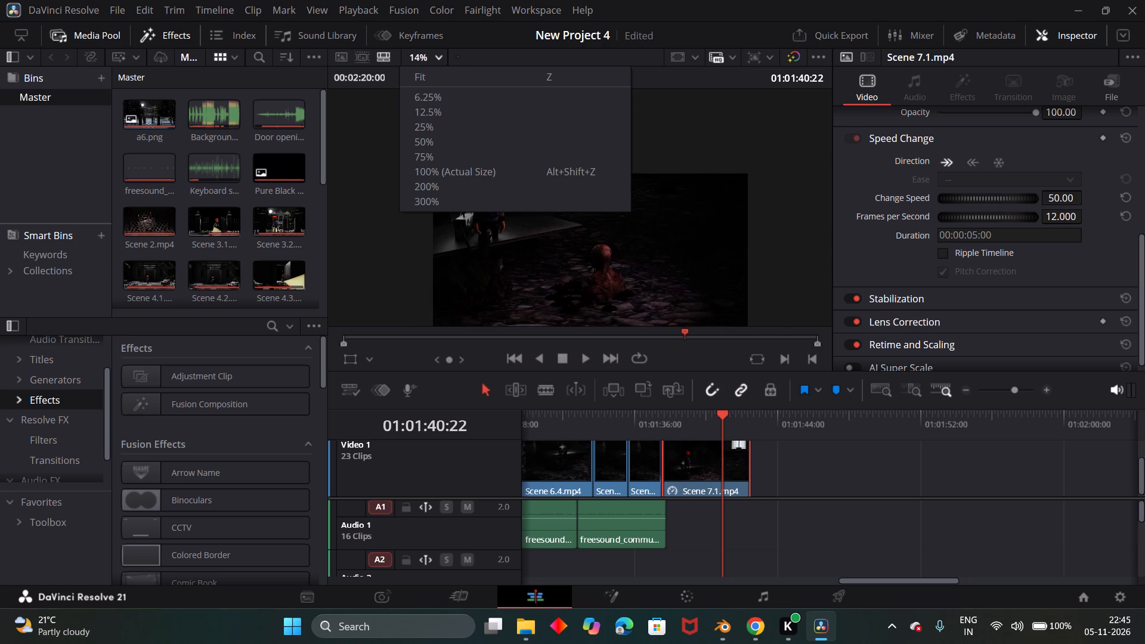
left_click(435, 82)
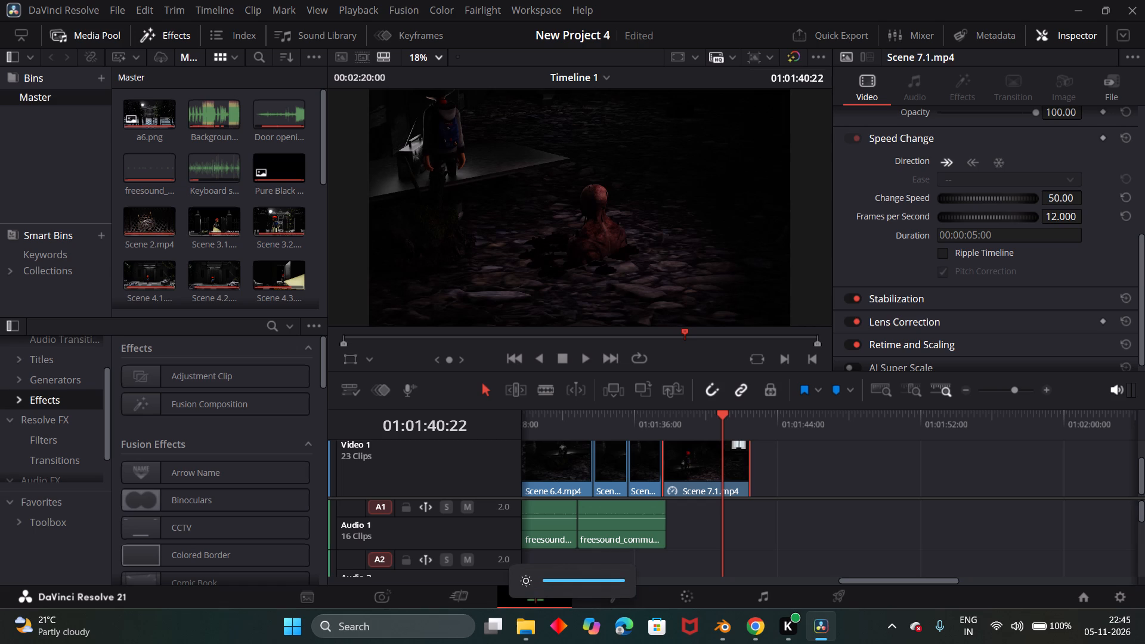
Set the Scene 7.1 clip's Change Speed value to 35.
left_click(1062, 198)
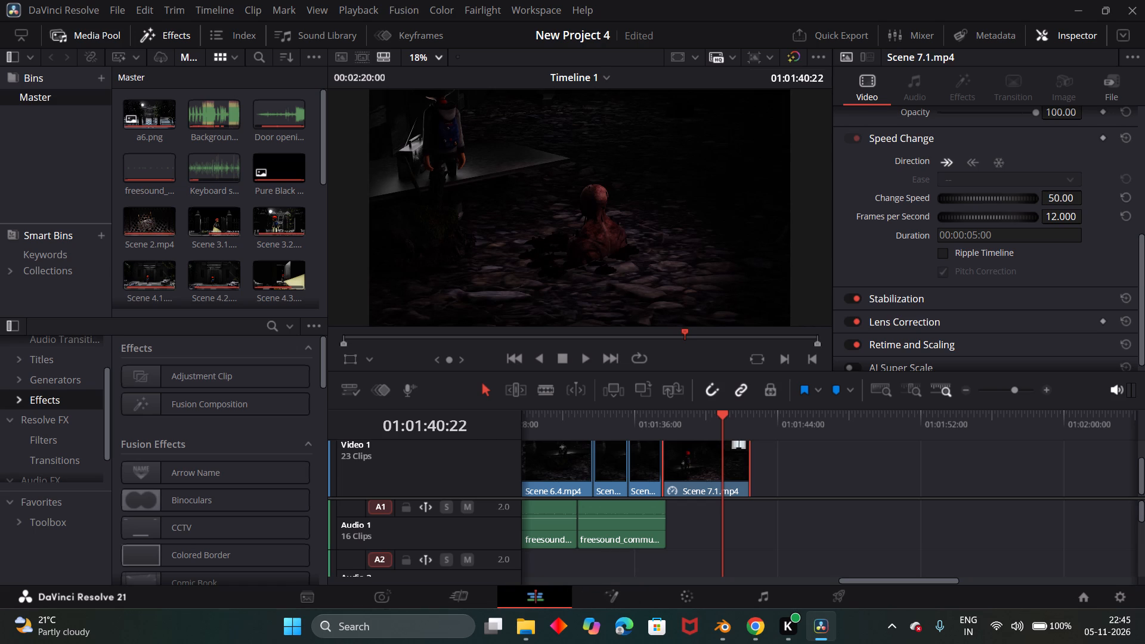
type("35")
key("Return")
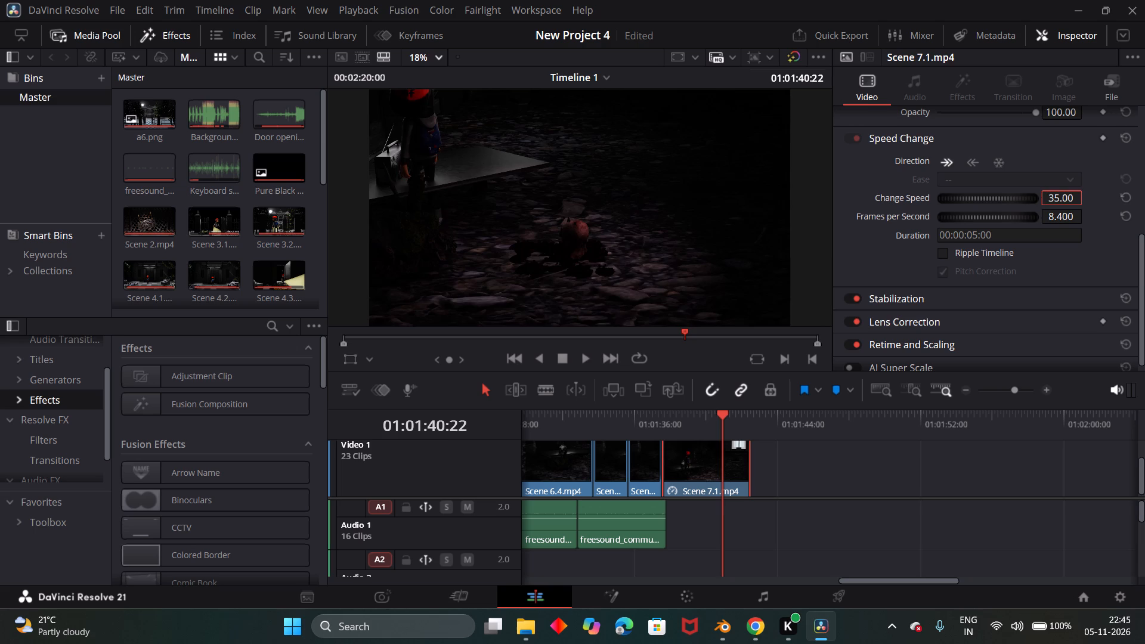
Play from Scene 6.6 through Scene 7.1 and replay the clip's ending to check its timing at the new speed.
left_click_drag(717, 410, 633, 408)
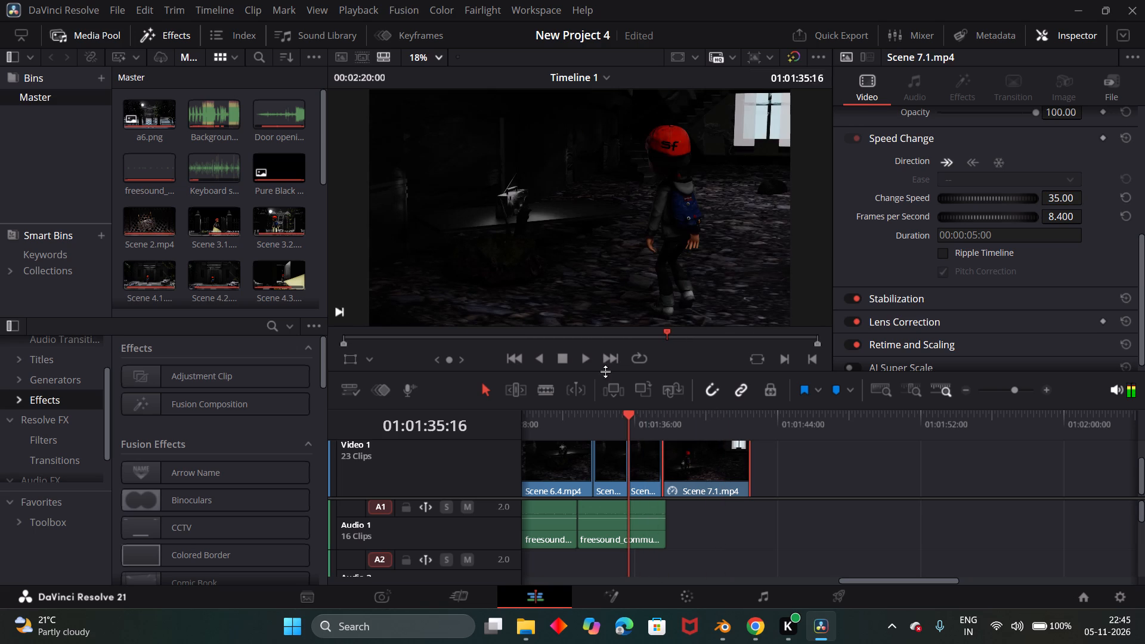
left_click(590, 360)
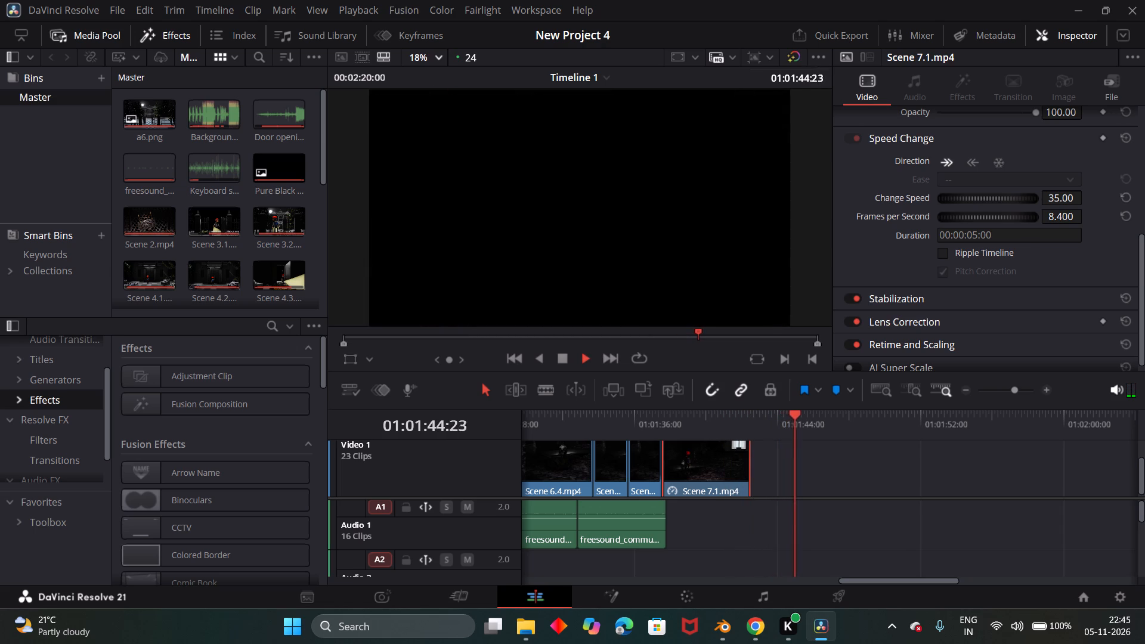
left_click_drag(791, 422, 741, 429)
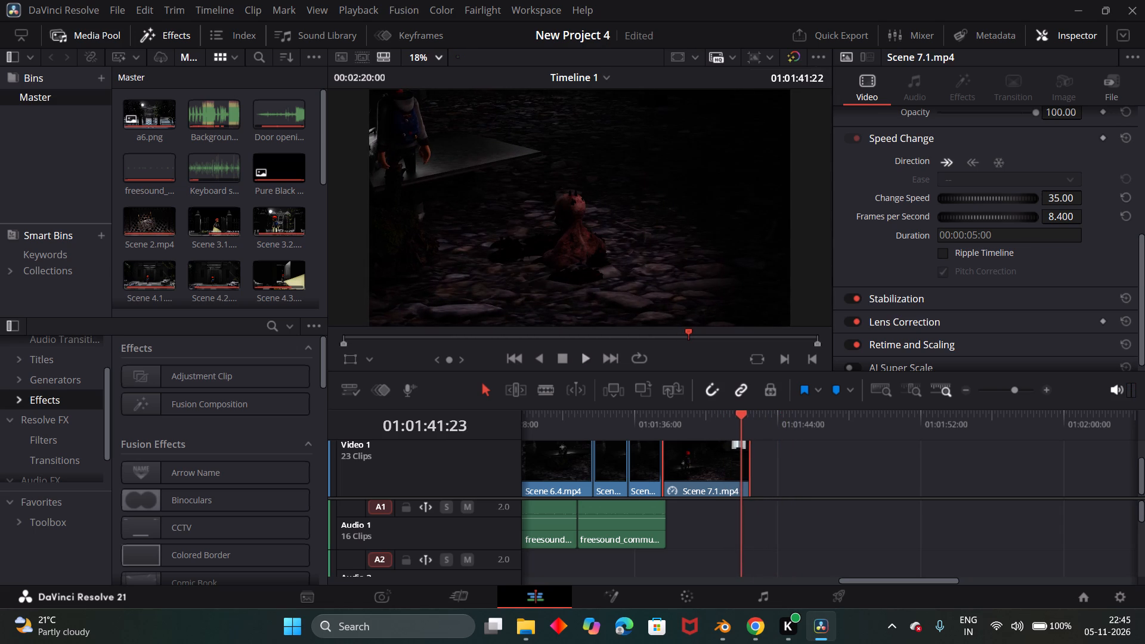
left_click_drag(741, 429, 740, 432)
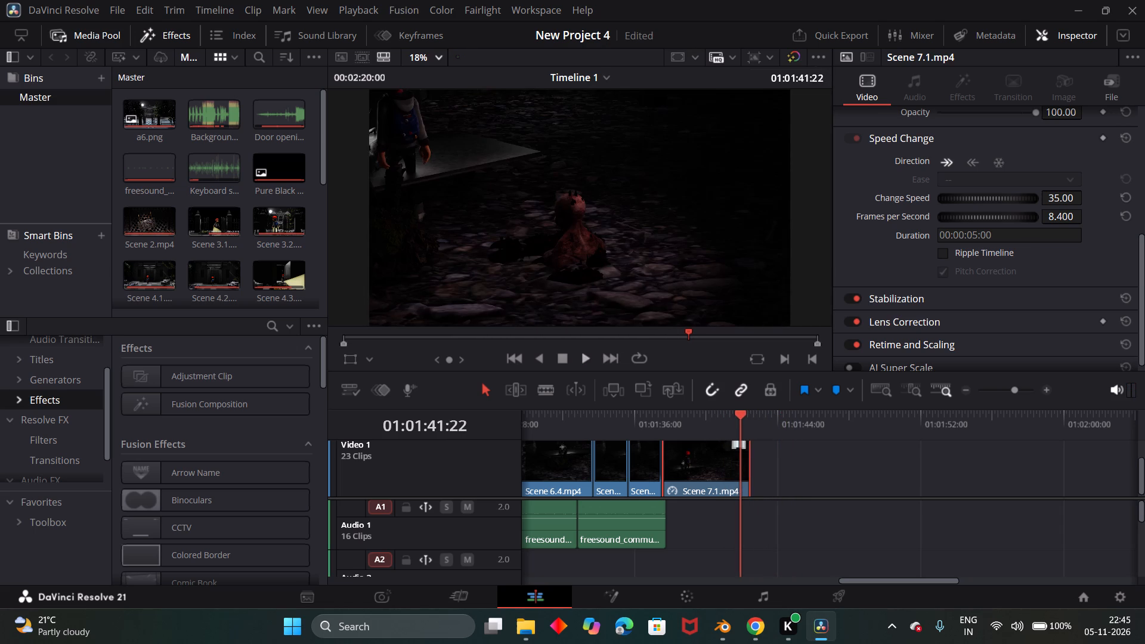
left_click_drag(740, 432, 742, 434)
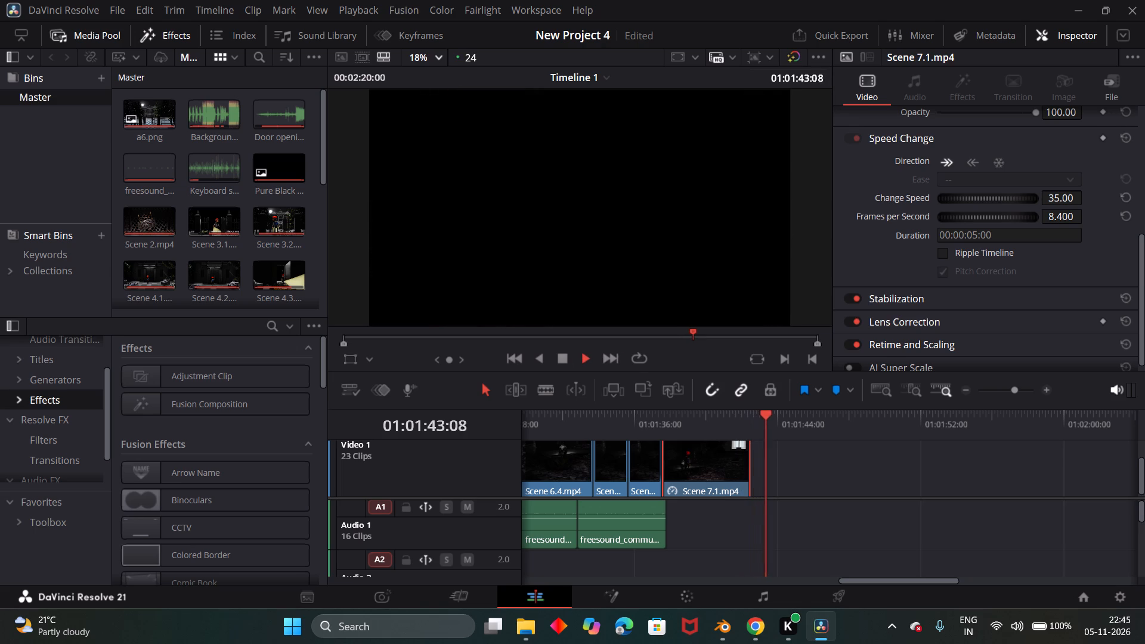
left_click(566, 351)
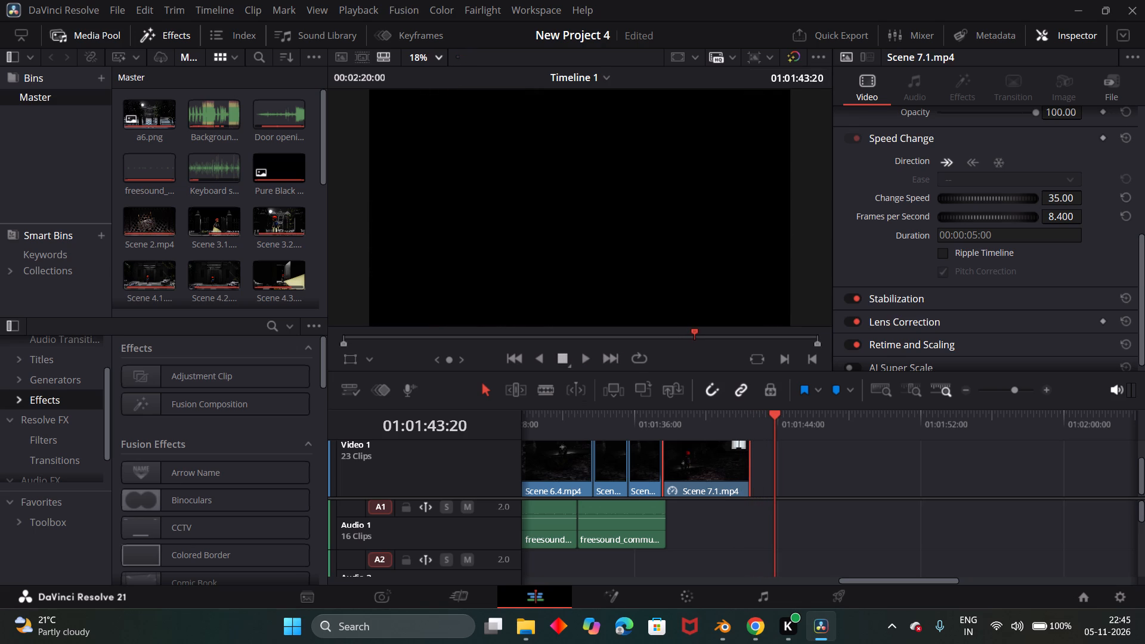
left_click(560, 356)
Delete the retimed Scene 7.1 clip from Video 1.
left_click(705, 456)
key("BackSpace")
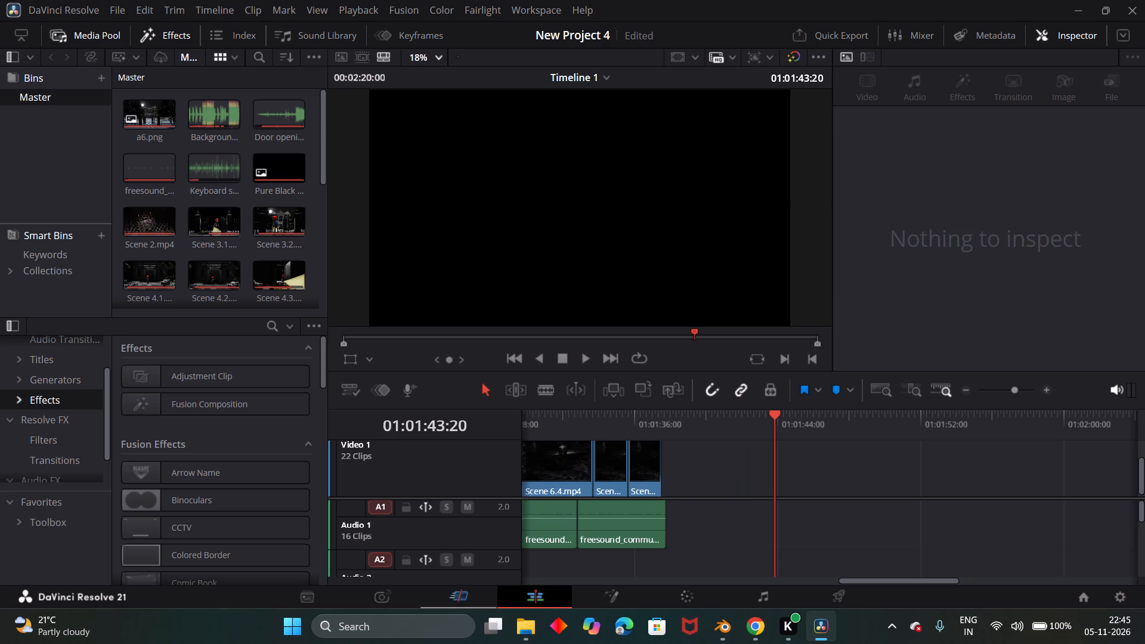
Switch to the Cut page and add Scene 7.1.mp4 from the media pool to track V1 directly after Scene 6.6.
left_click(479, 592)
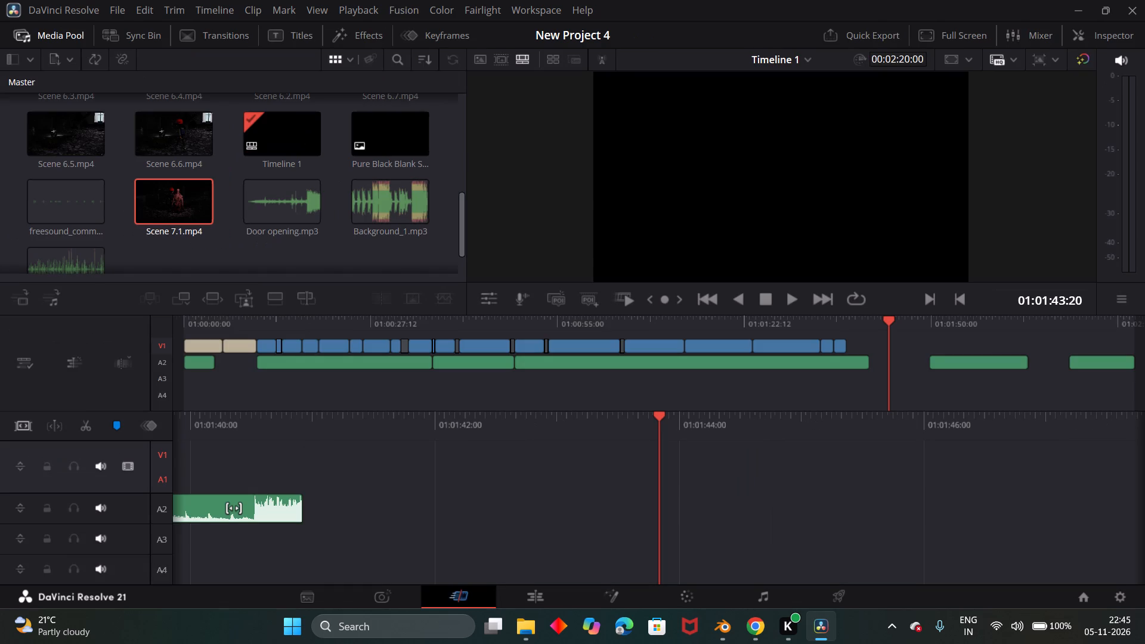
scroll(525, 504, "right", 1)
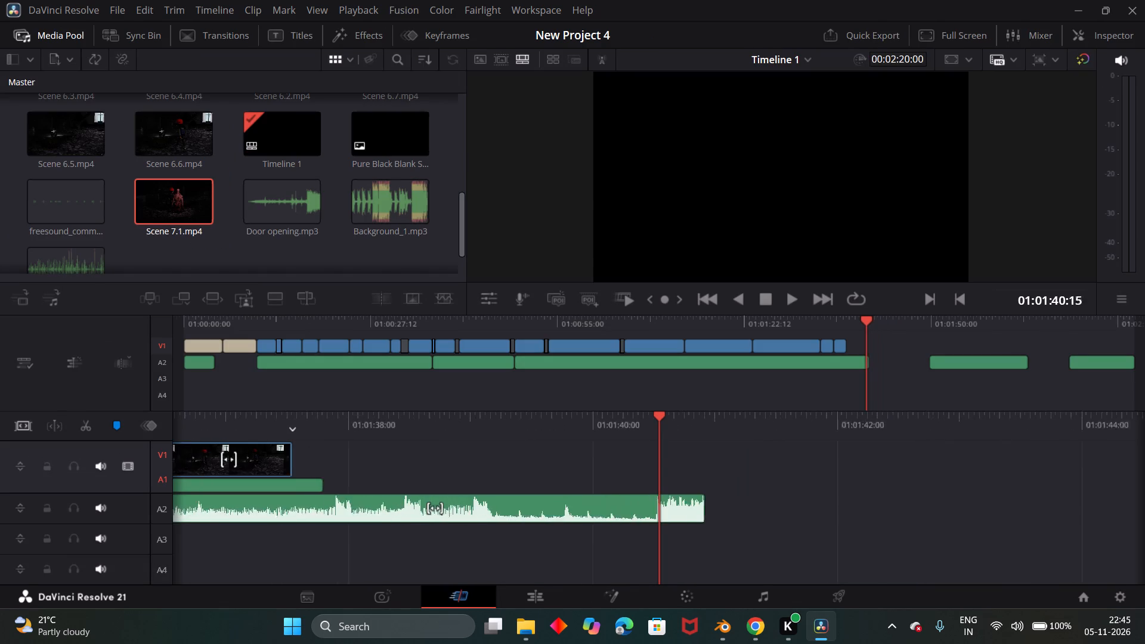
scroll(525, 504, "right", 1)
left_click_drag(173, 201, 369, 341)
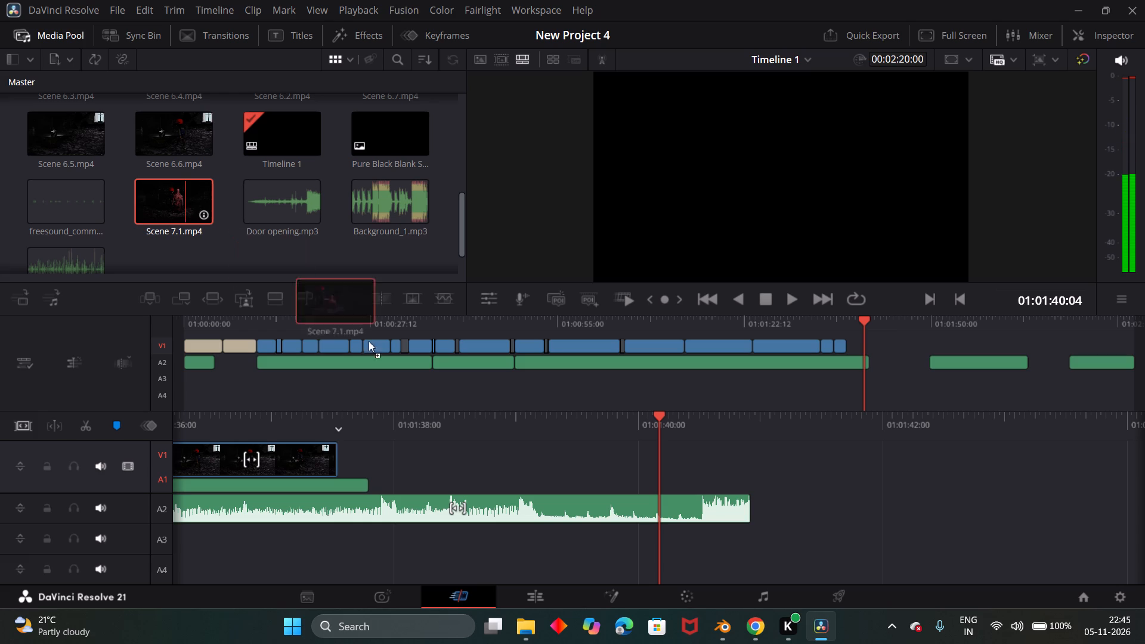
left_click_drag(369, 341, 378, 442)
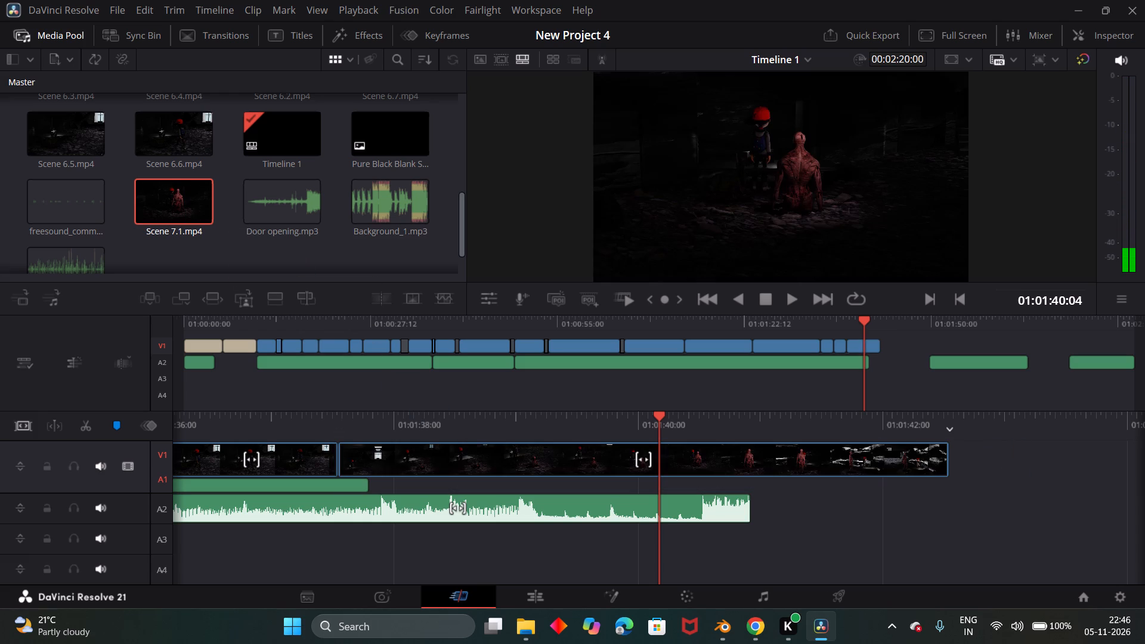
Select the Scene 7.1 clip on track V1 and scrub back and forth through it to examine its action and timing.
left_click(451, 466)
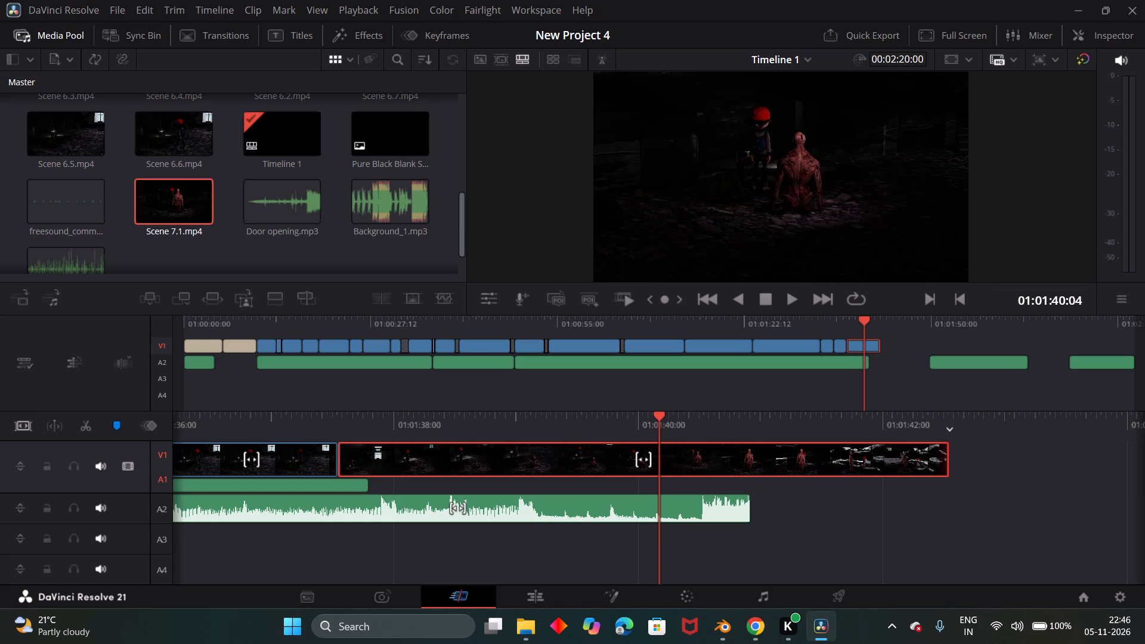
left_click_drag(658, 423, 689, 427)
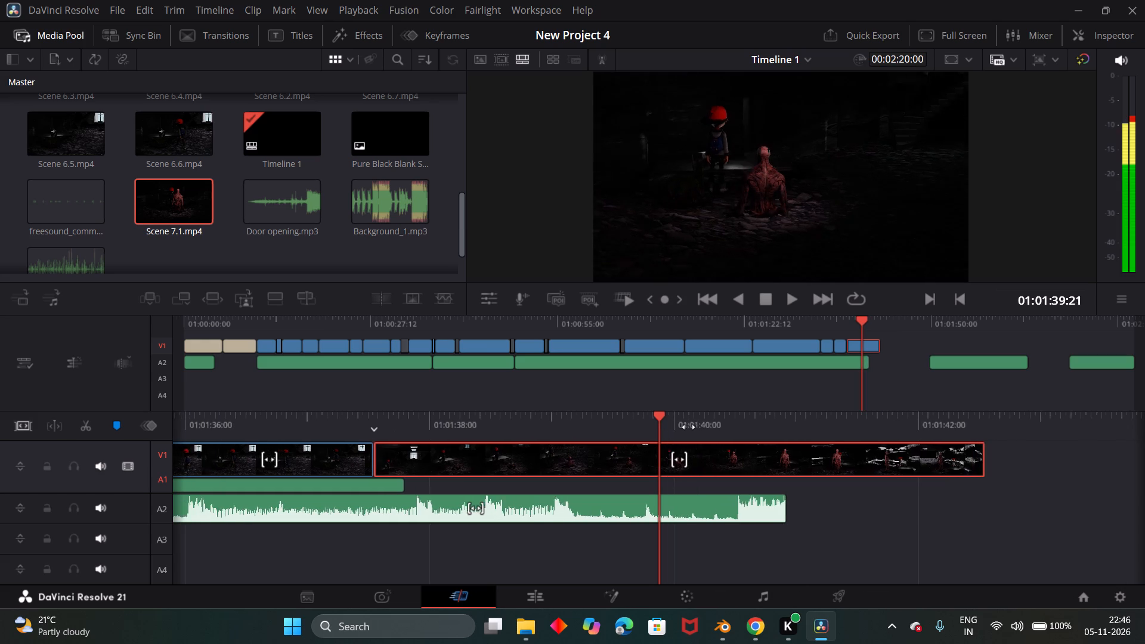
left_click_drag(689, 427, 551, 422)
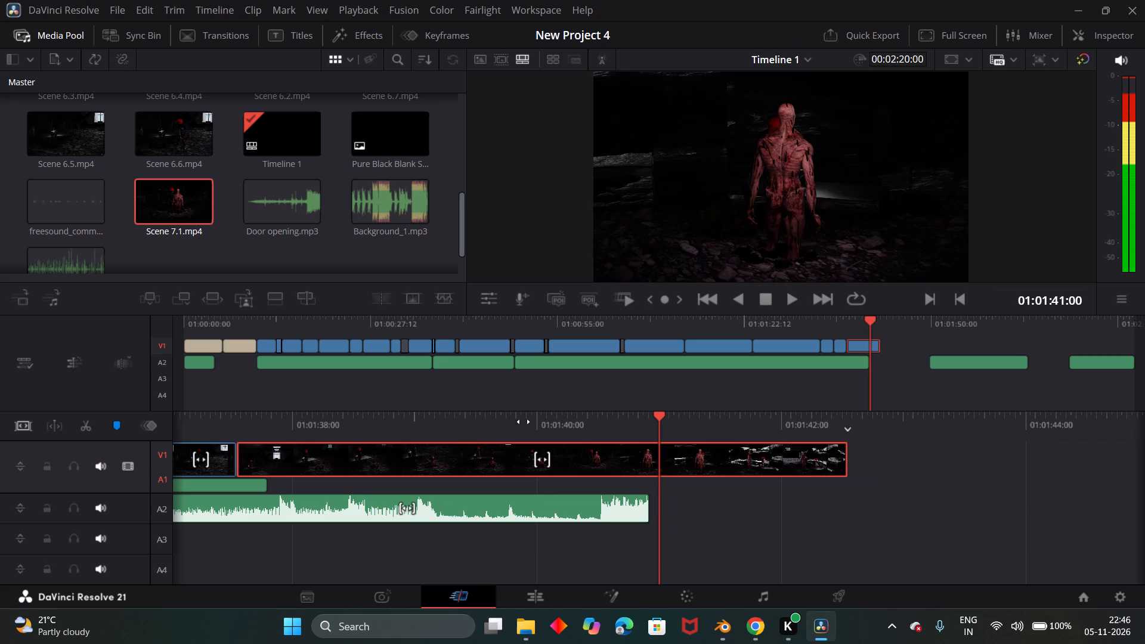
scroll(658, 435, "right", 1)
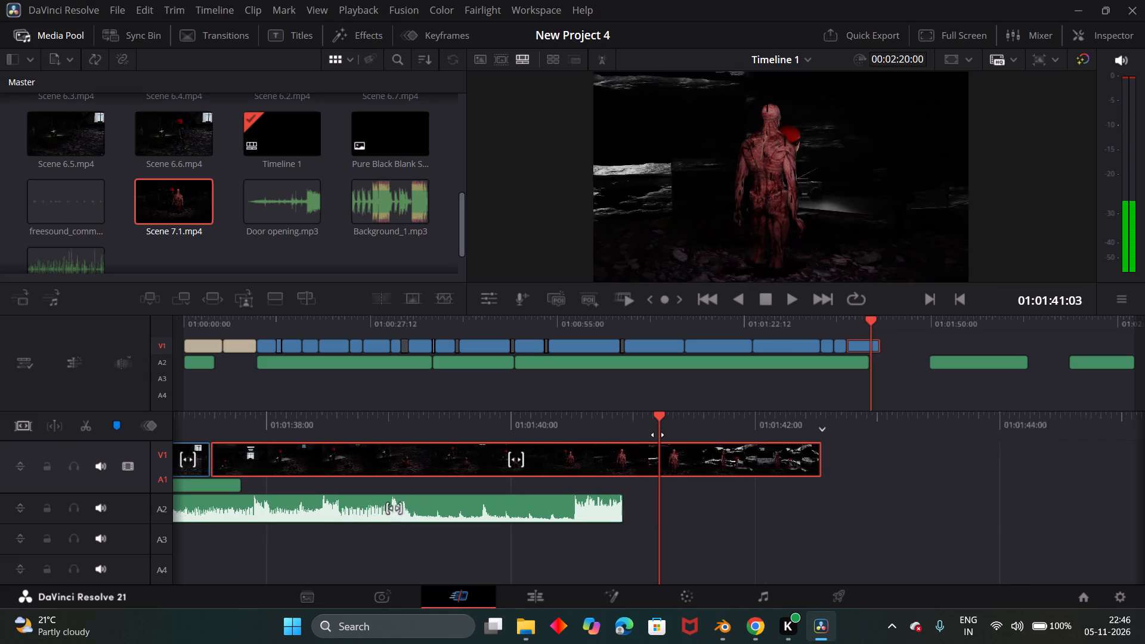
scroll(658, 435, "right", 1)
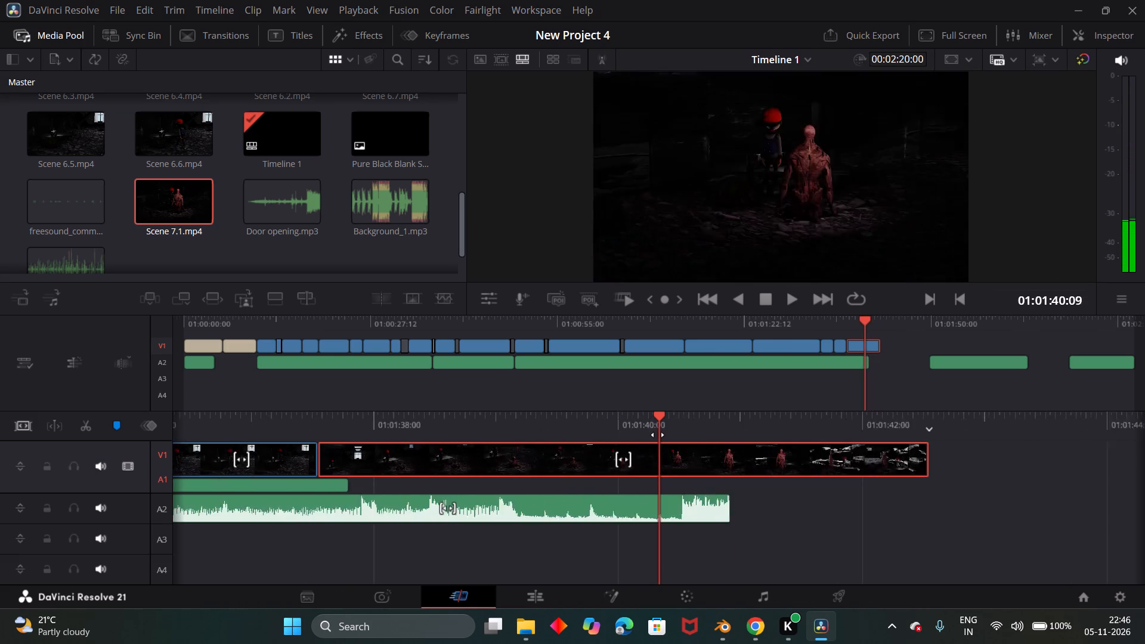
scroll(658, 435, "right", 1)
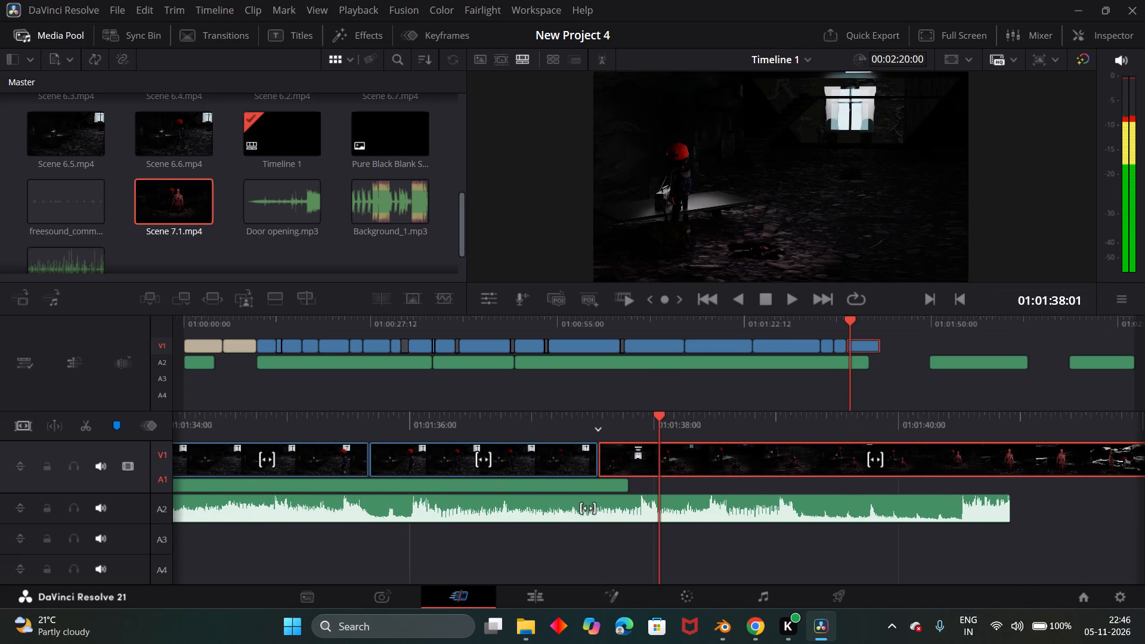
Switch to the Edit page, play from Scene 6.6 through the end of Scene 7.1, and scrub back to Scene 7.1's start.
left_click(529, 594)
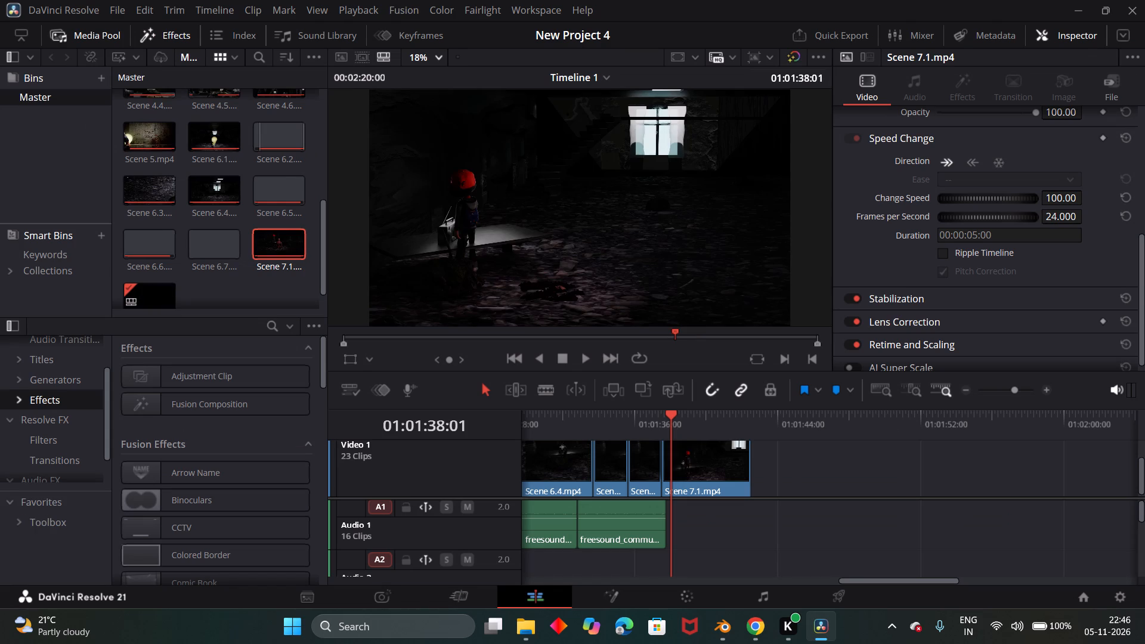
scroll(722, 513, "right", 1)
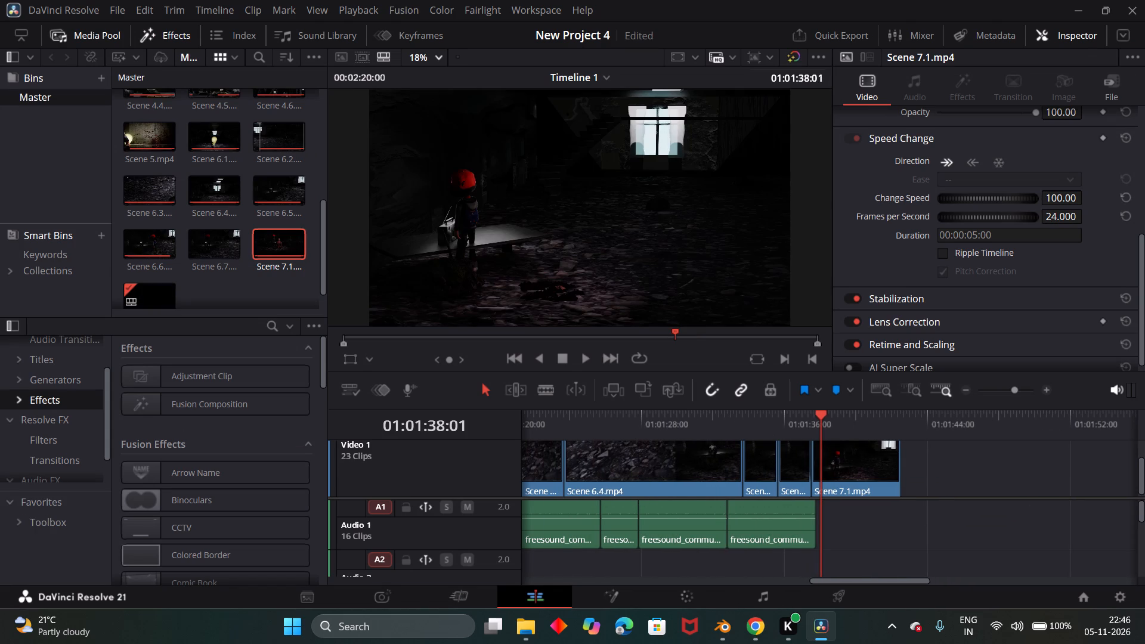
left_click_drag(821, 414, 793, 415)
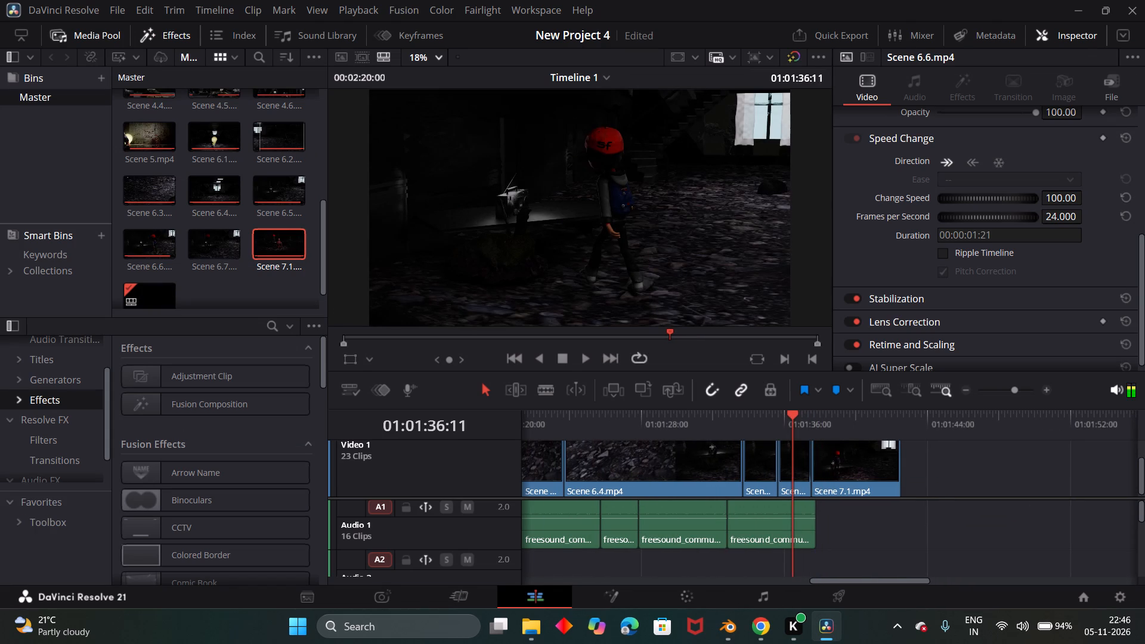
left_click(587, 353)
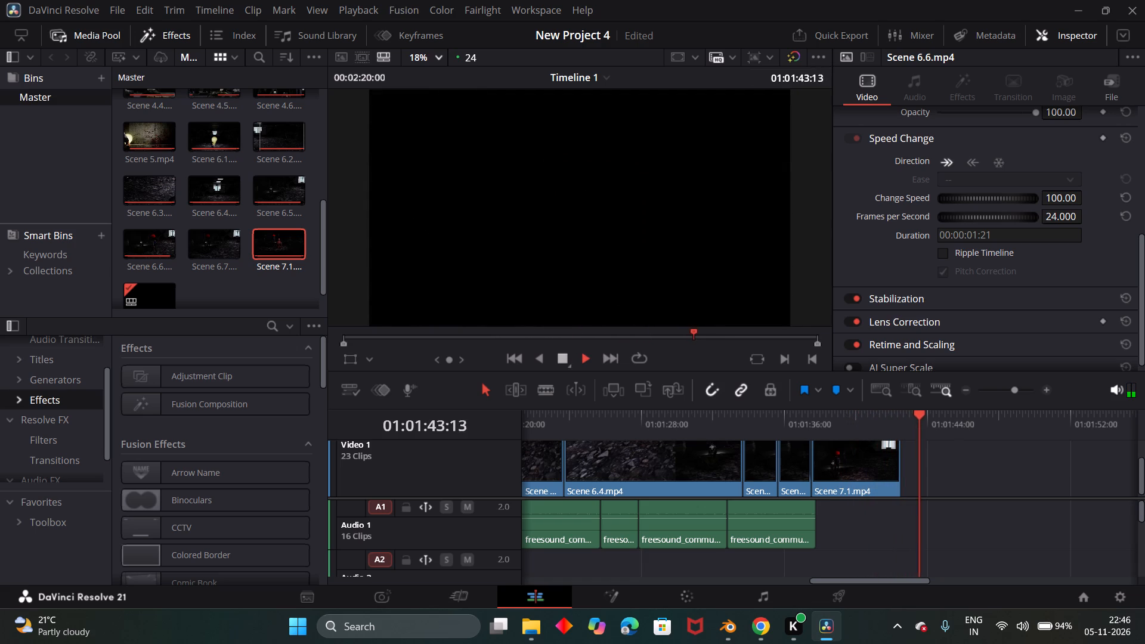
left_click(561, 360)
left_click_drag(927, 416, 835, 434)
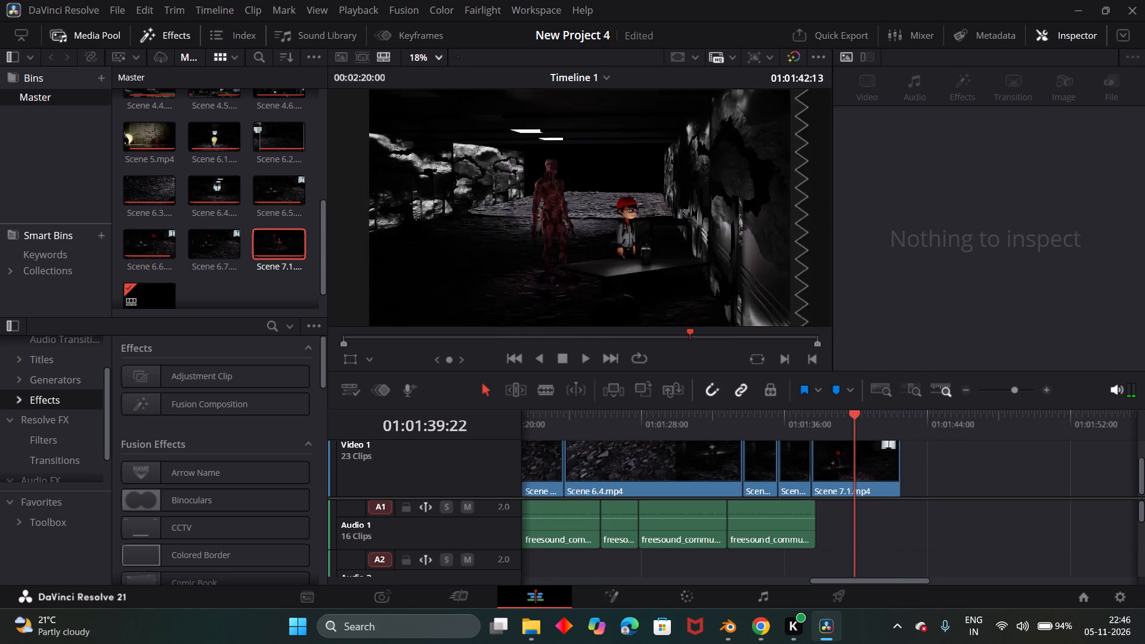
left_click_drag(835, 434, 807, 439)
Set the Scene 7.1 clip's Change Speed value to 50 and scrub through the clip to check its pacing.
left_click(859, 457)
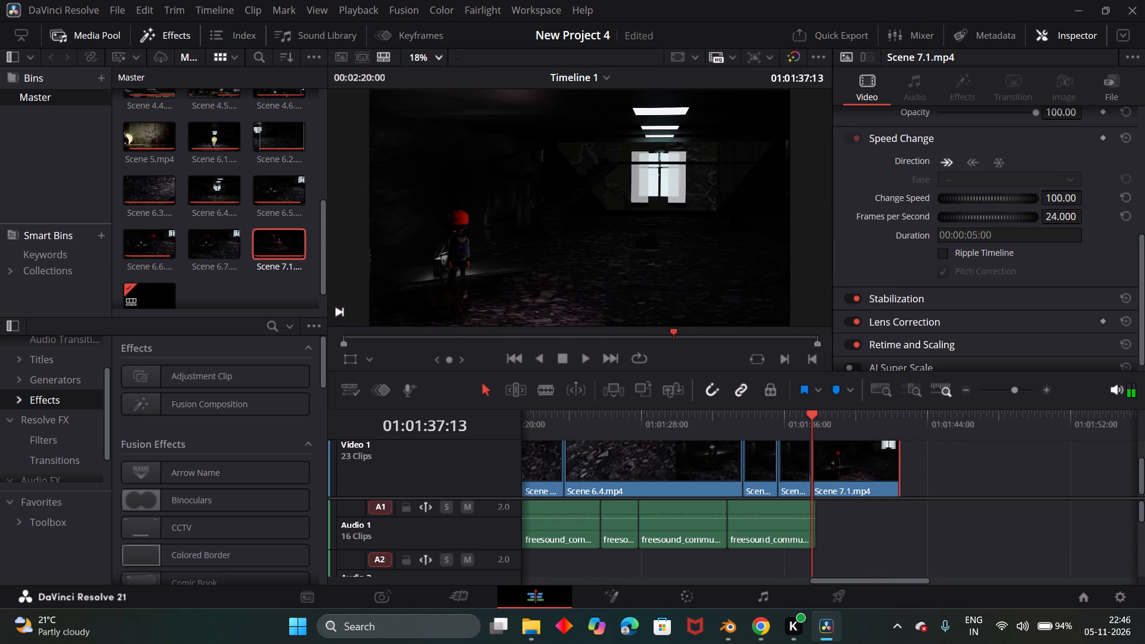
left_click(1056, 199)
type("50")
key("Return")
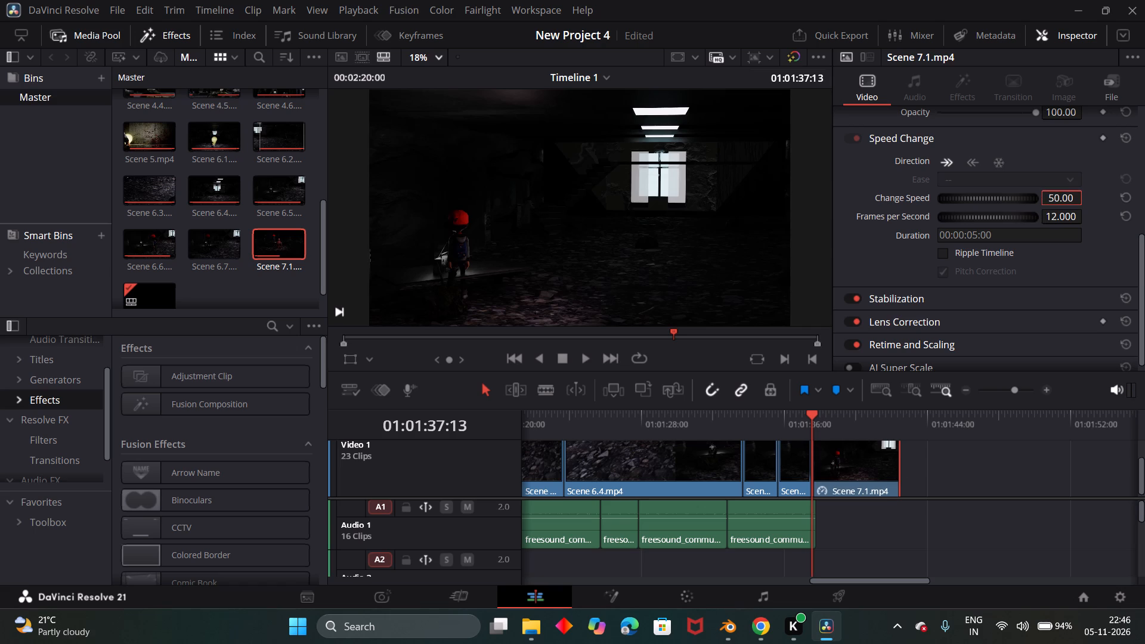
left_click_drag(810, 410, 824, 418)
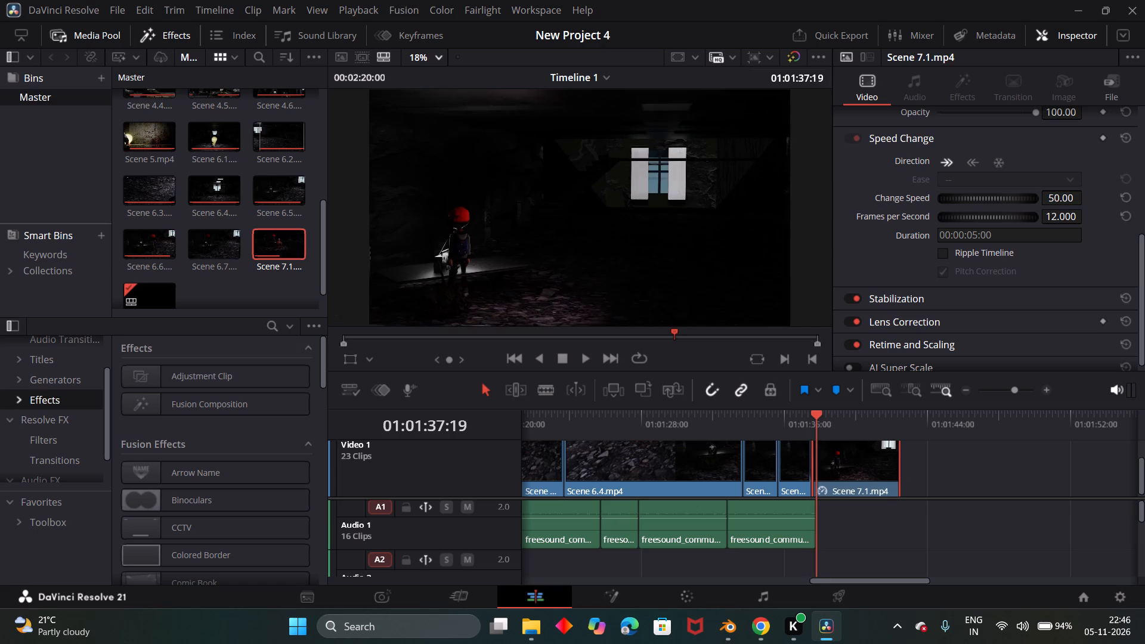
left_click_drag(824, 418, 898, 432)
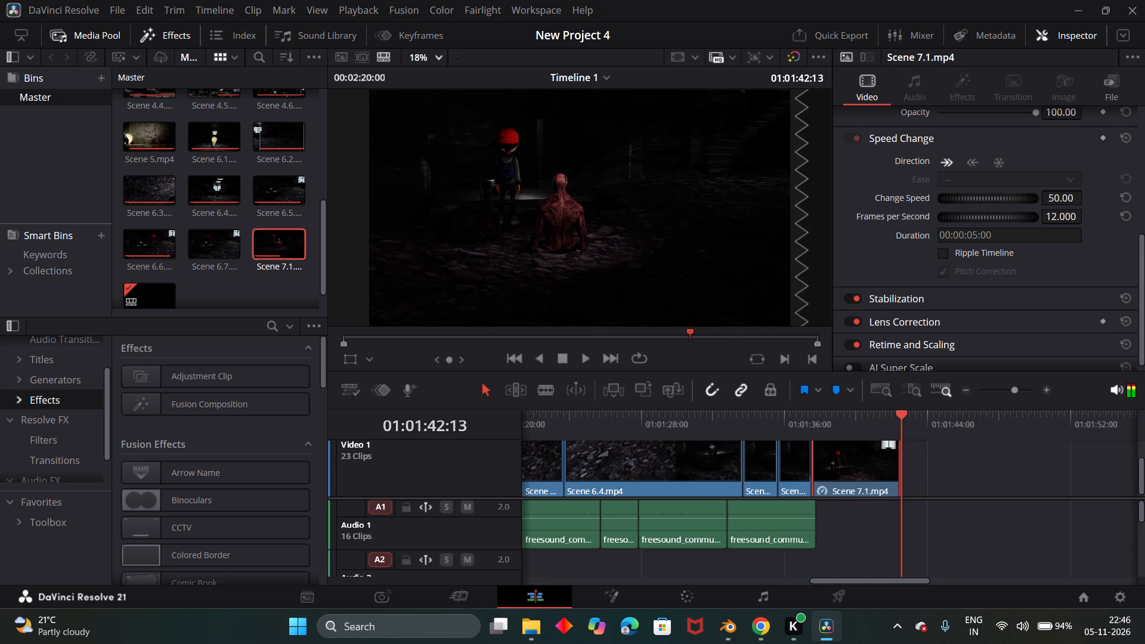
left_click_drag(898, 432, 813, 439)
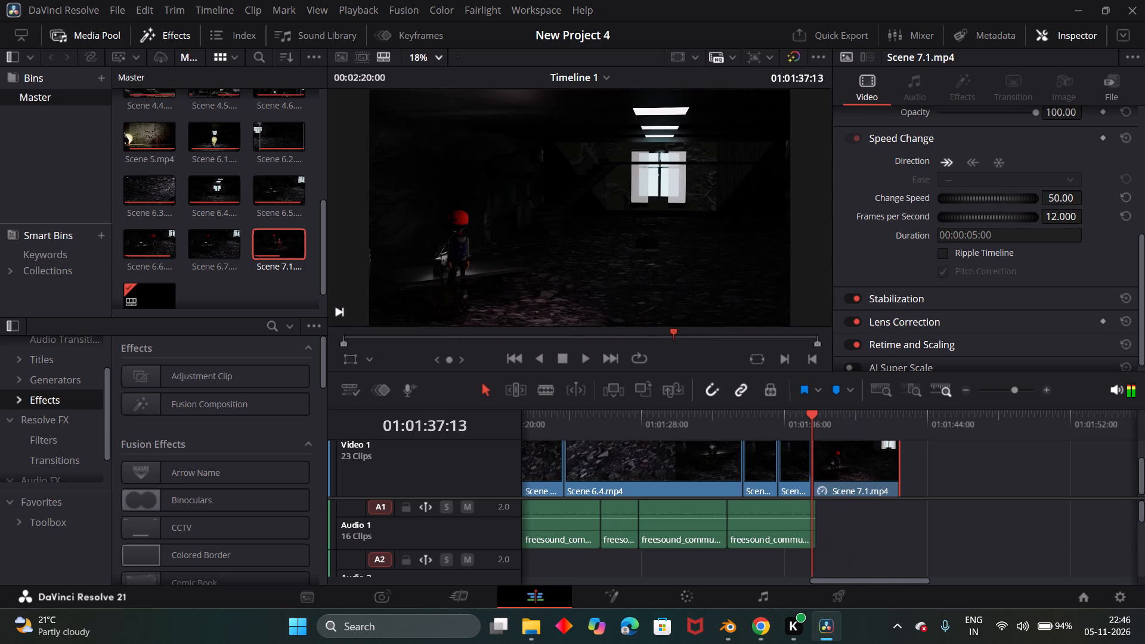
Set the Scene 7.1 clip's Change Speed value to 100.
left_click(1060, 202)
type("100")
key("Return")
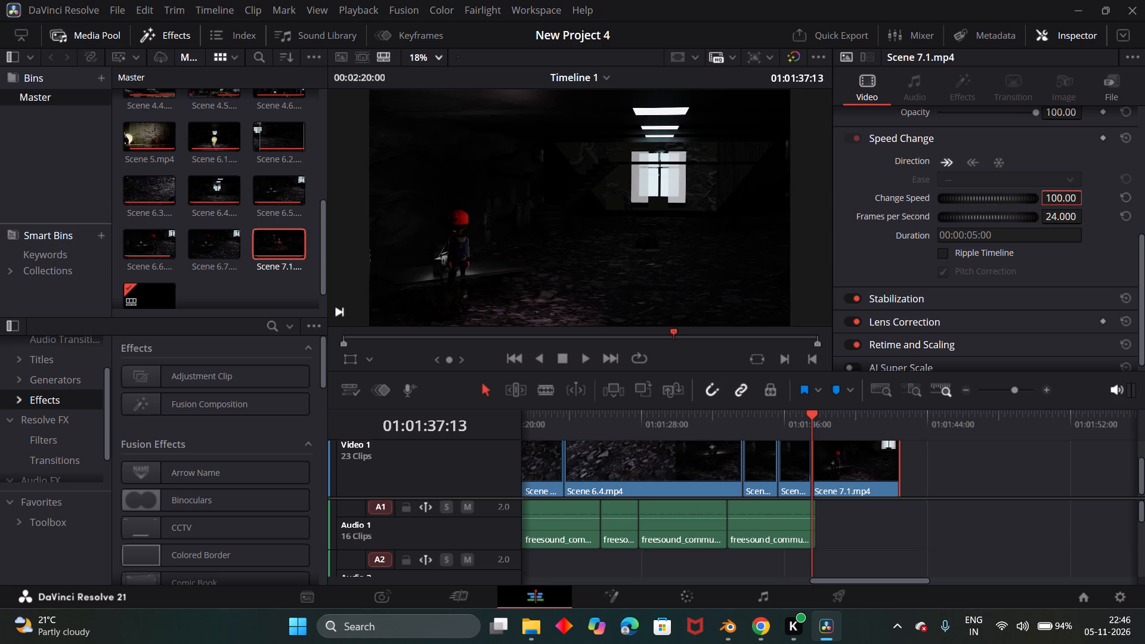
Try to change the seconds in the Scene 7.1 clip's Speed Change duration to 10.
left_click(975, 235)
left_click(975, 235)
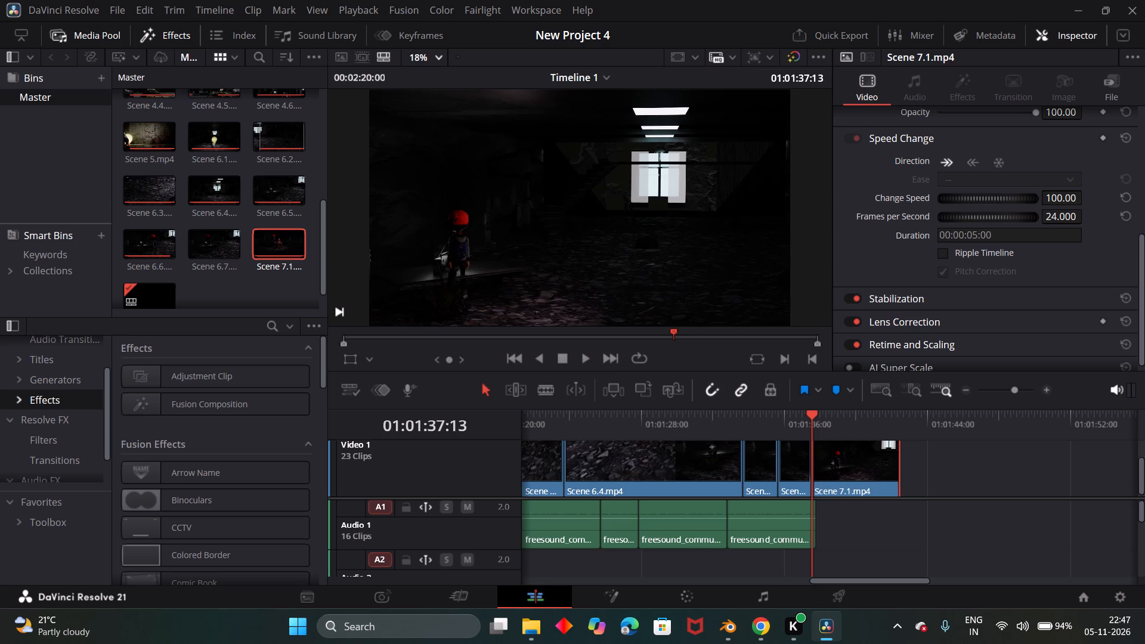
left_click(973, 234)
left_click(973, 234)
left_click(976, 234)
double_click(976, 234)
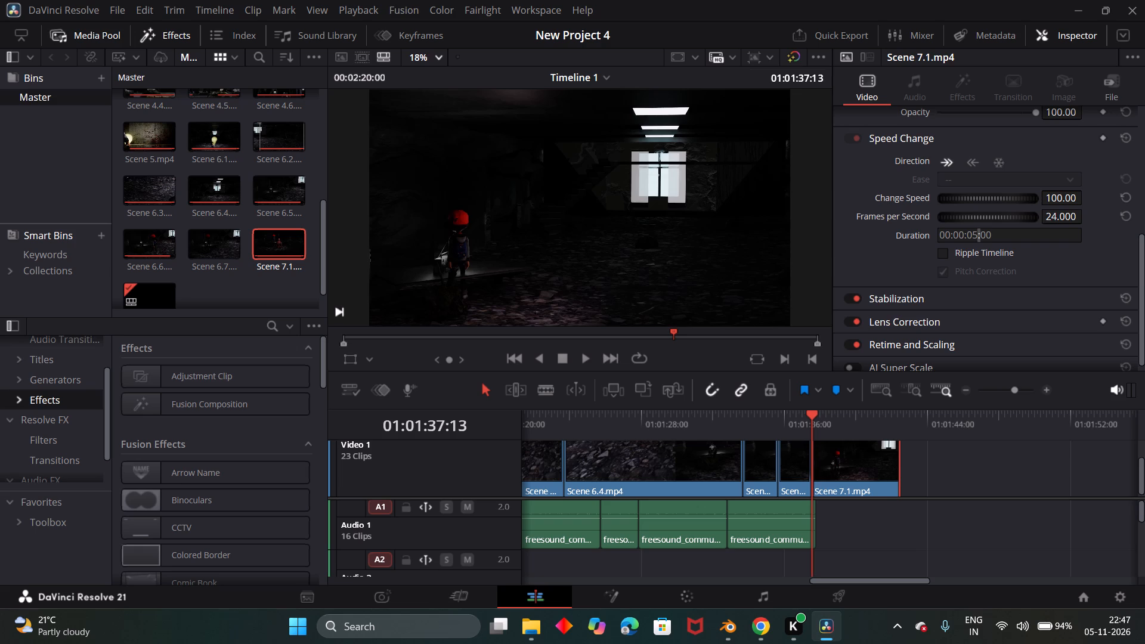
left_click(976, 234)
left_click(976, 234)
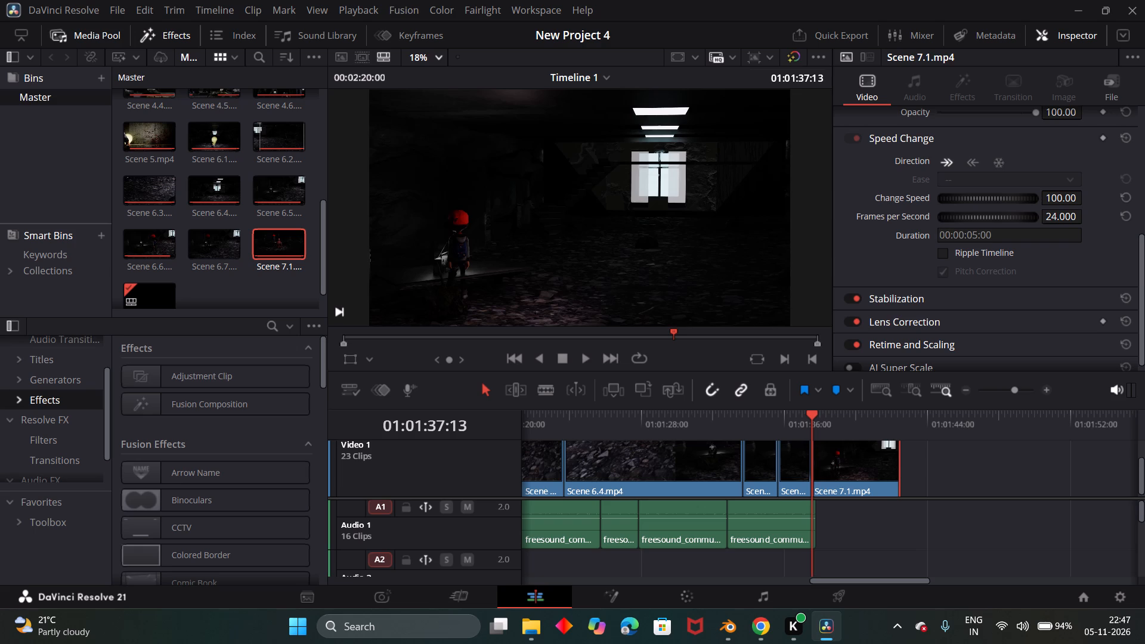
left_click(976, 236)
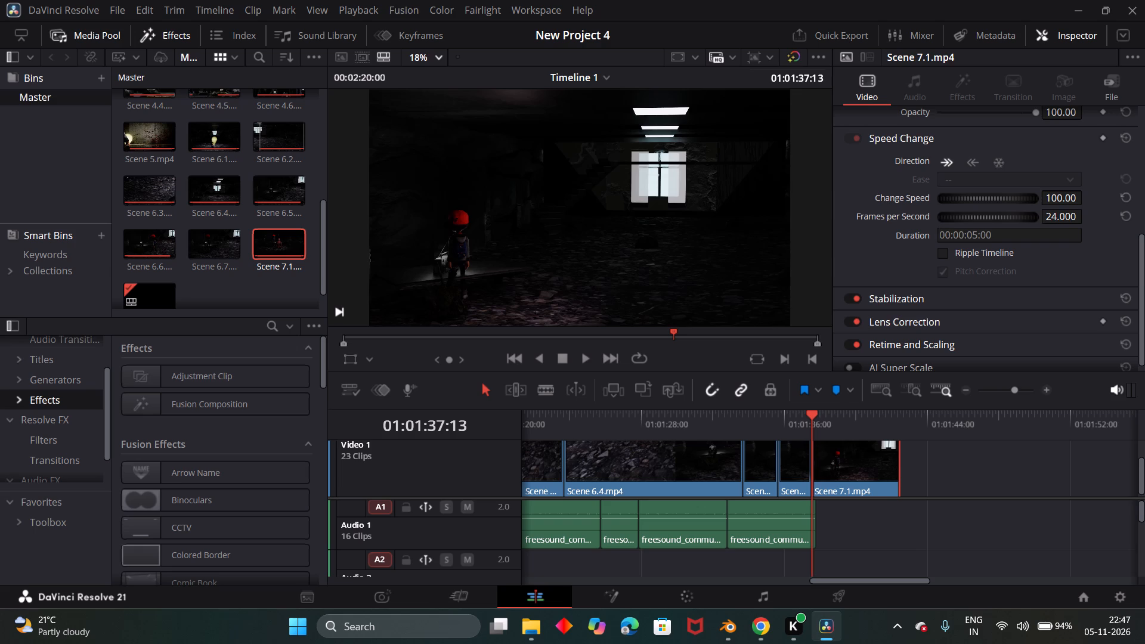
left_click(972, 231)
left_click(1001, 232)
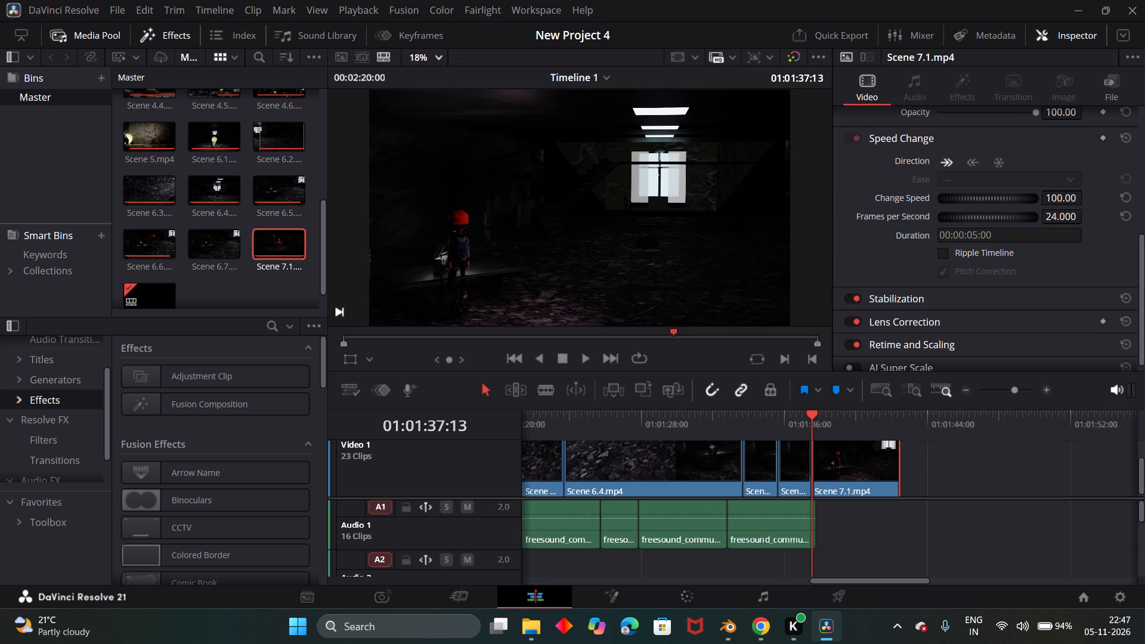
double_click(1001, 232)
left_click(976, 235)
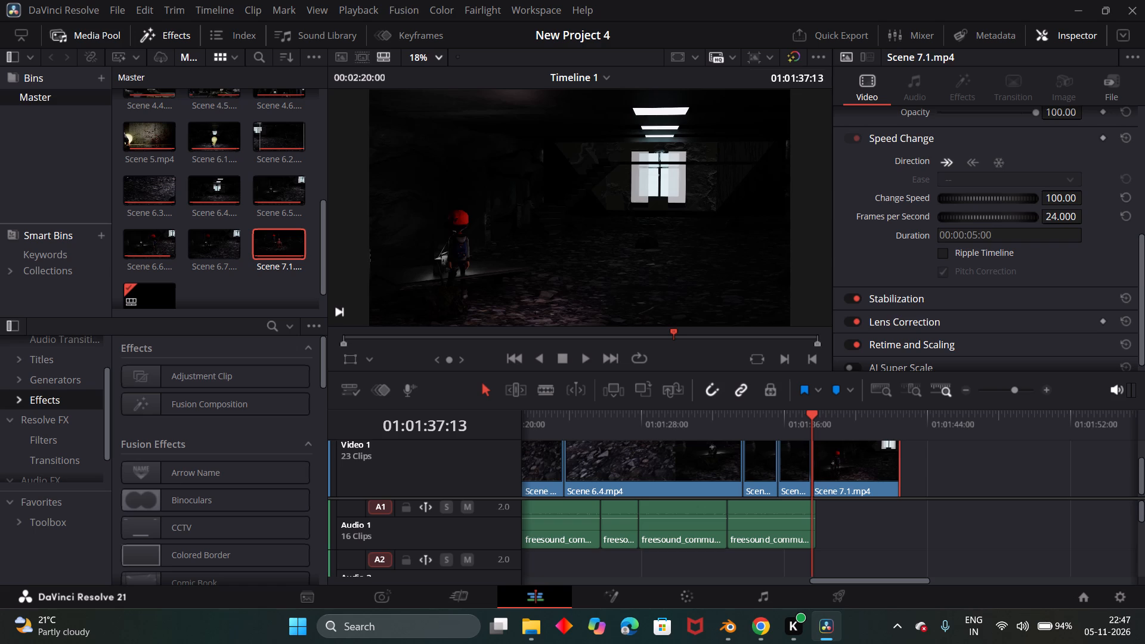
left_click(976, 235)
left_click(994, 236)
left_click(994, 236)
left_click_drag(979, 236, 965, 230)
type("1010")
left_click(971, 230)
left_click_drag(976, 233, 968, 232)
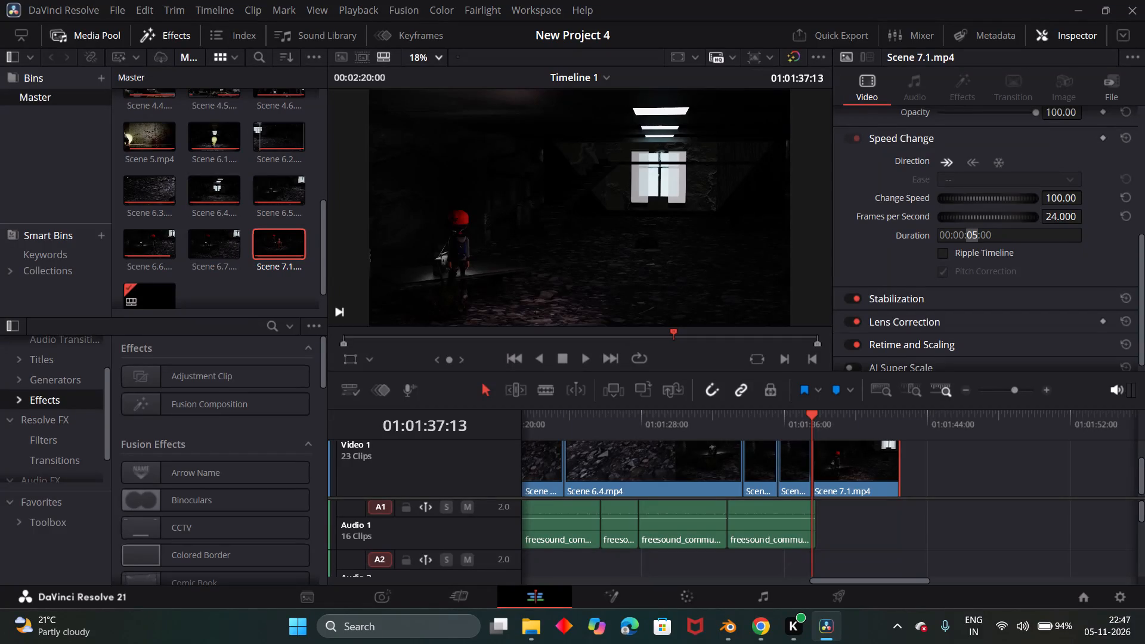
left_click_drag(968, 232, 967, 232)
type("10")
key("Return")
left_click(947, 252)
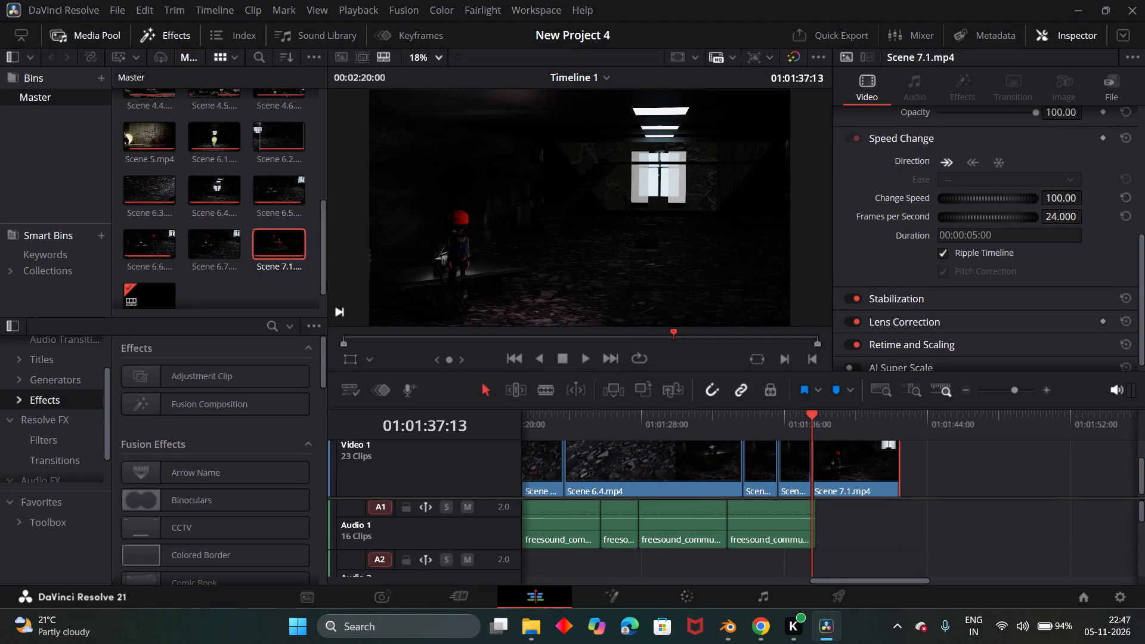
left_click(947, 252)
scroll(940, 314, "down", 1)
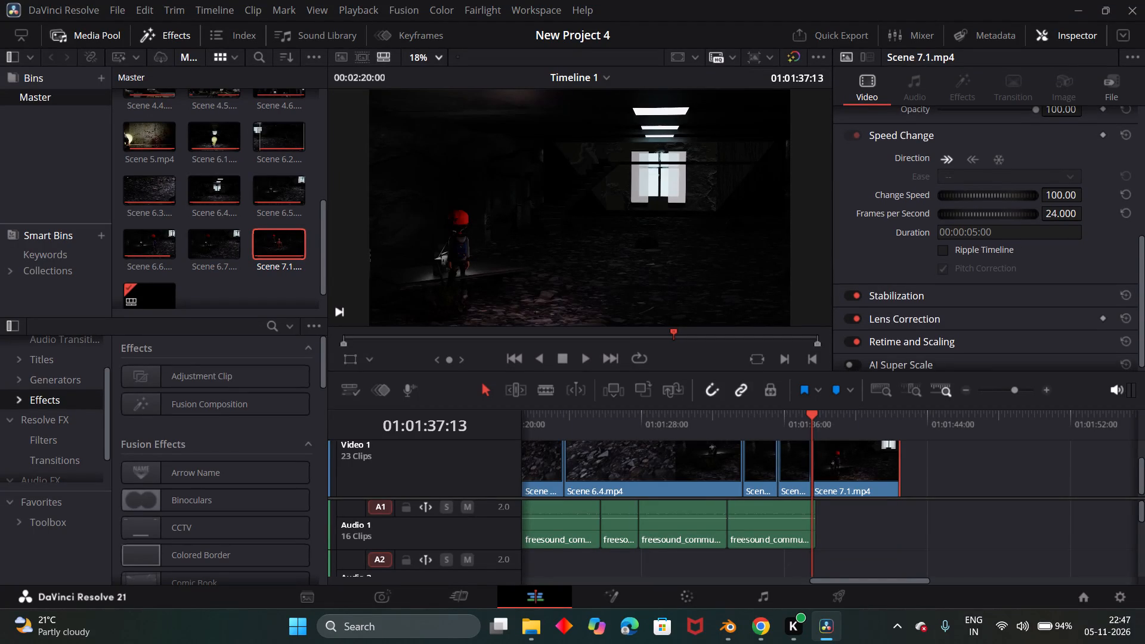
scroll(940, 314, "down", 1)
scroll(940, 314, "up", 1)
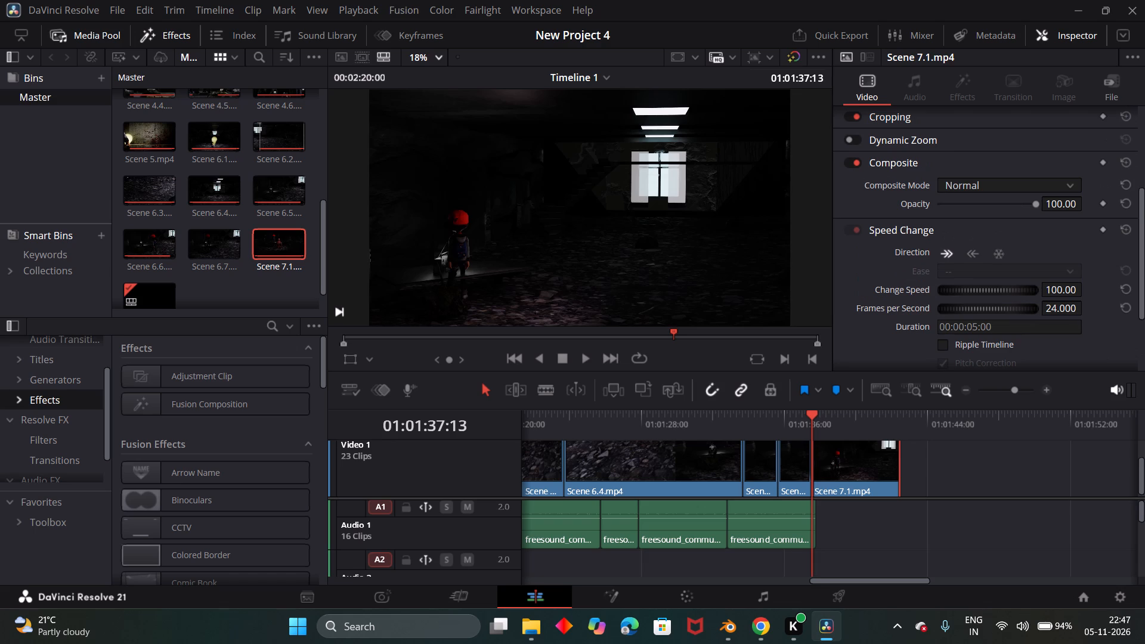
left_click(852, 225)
Set the Scene 7.1 clip's Speed Change direction to freeze frame.
left_click(998, 250)
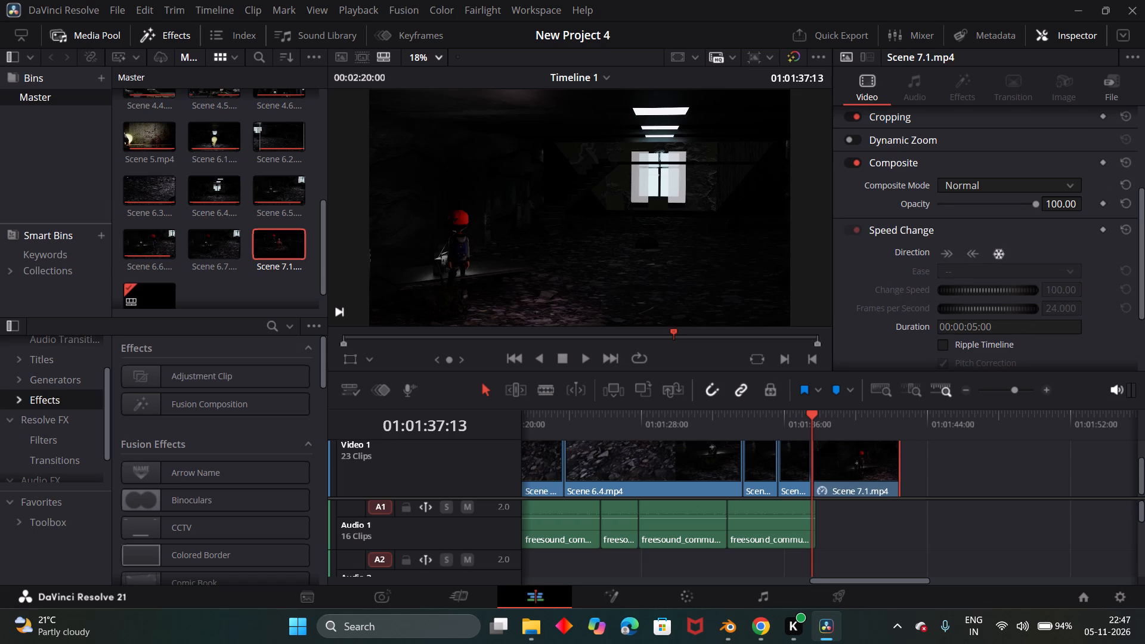
left_click(998, 250)
Set the Scene 7.1 clip's Speed Change direction to forward.
left_click(1053, 289)
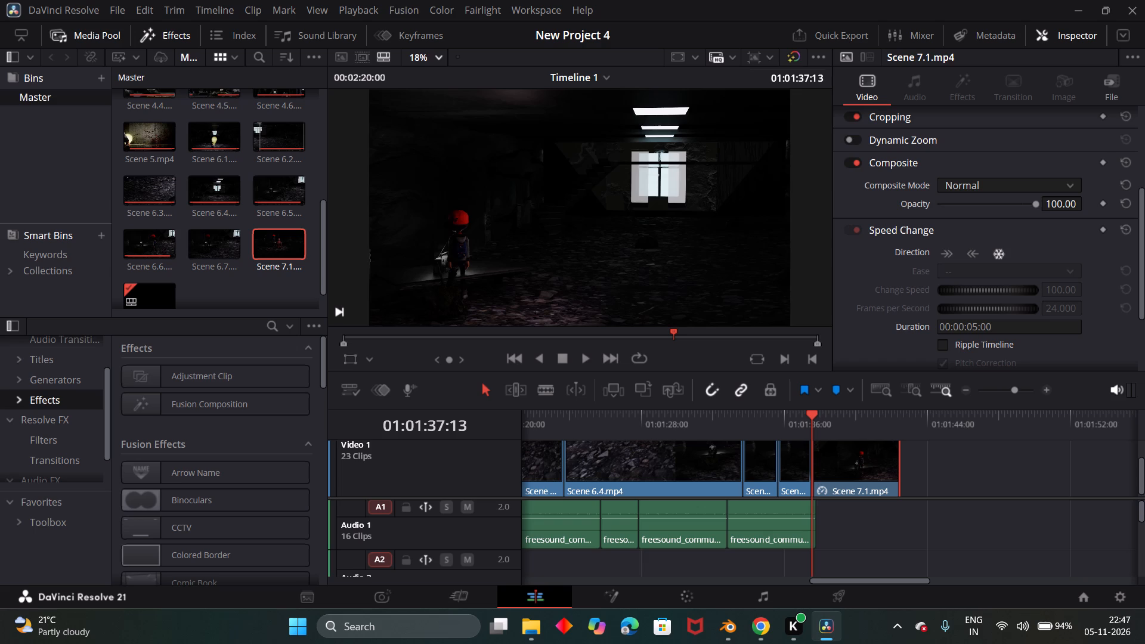
left_click(1001, 258)
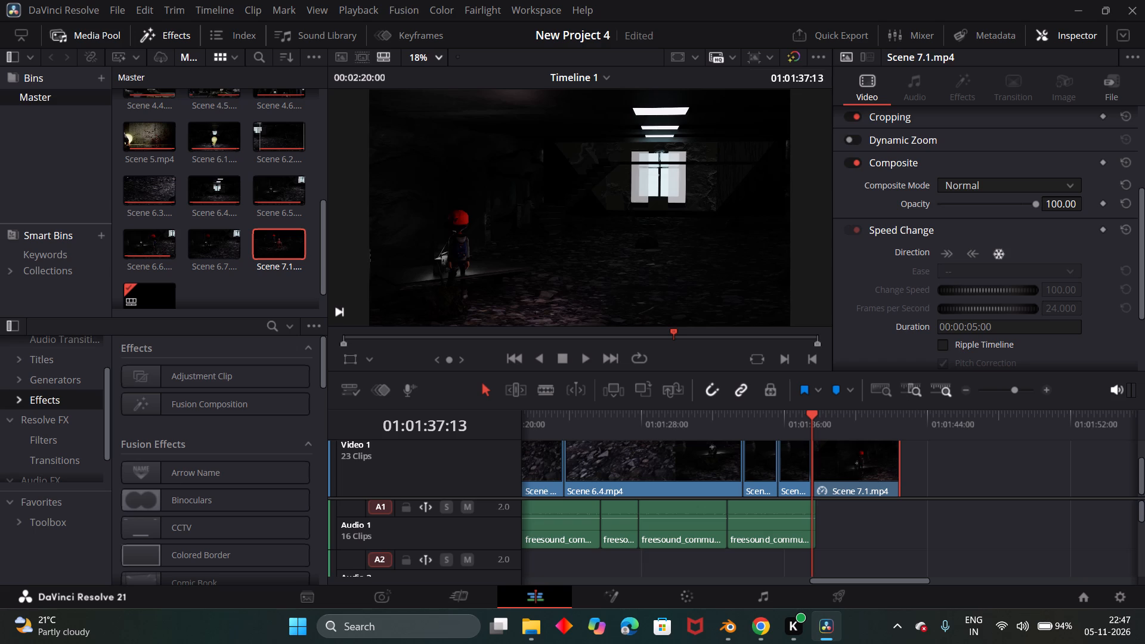
left_click(862, 467)
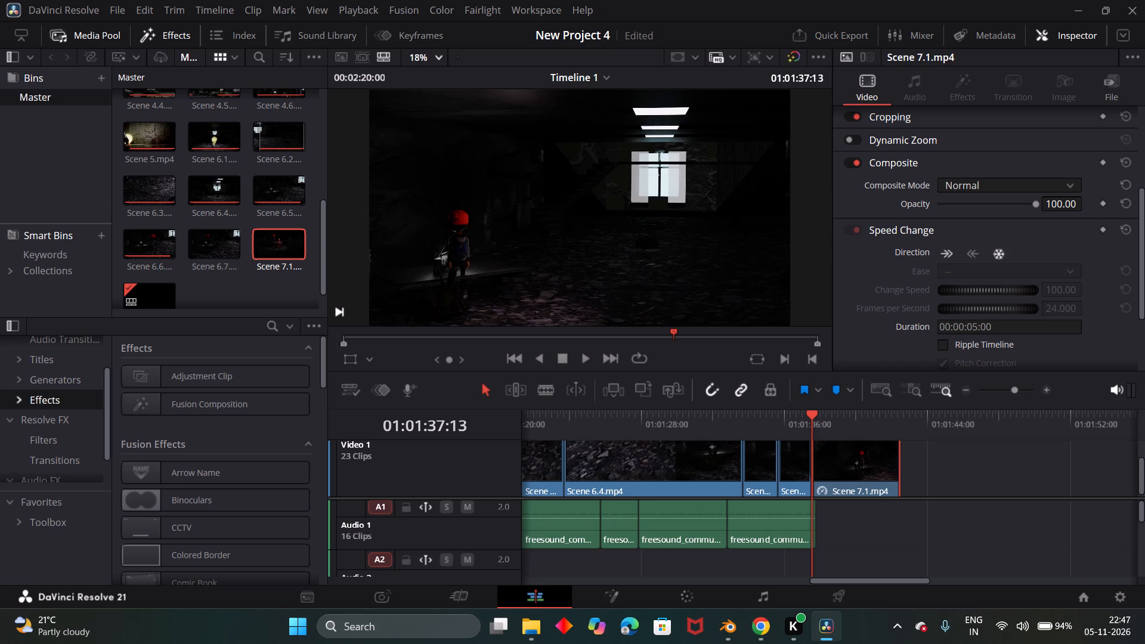
left_click(945, 251)
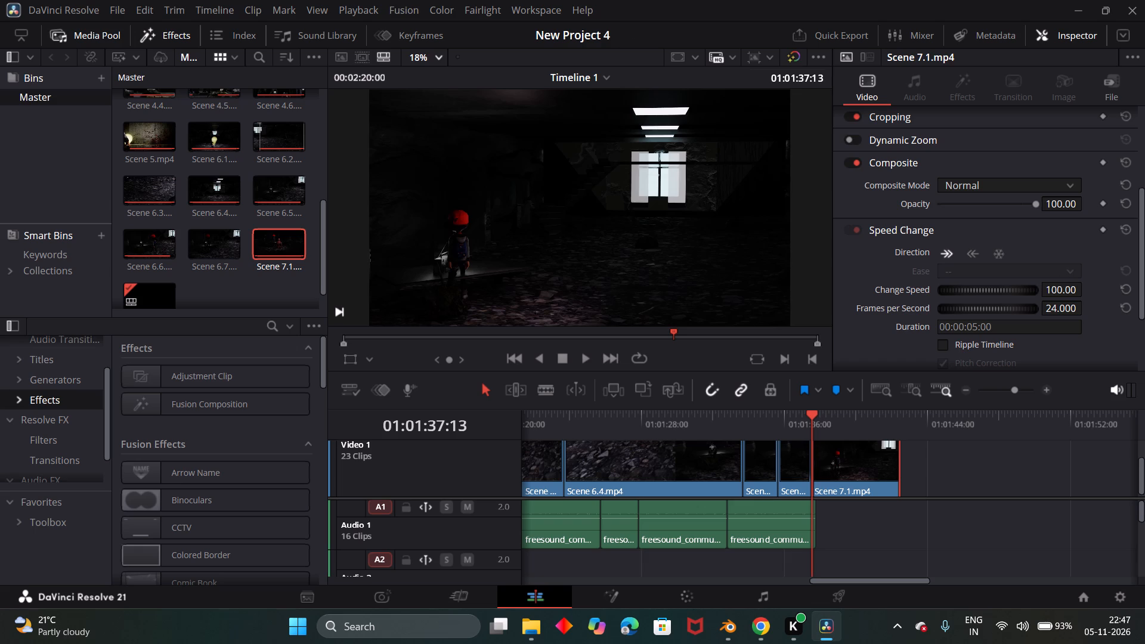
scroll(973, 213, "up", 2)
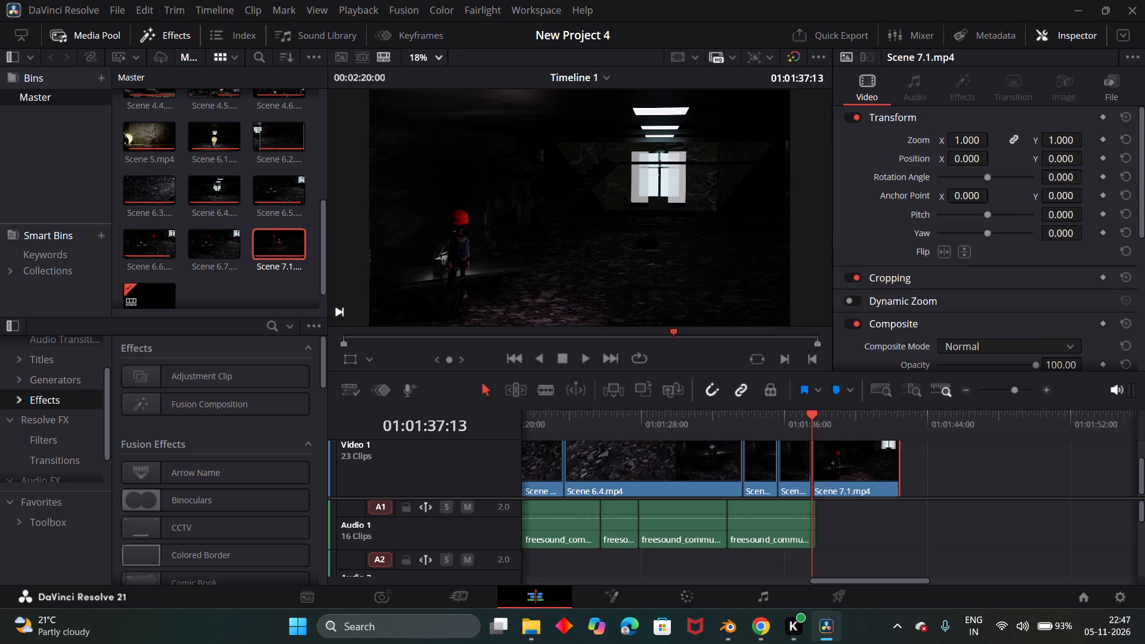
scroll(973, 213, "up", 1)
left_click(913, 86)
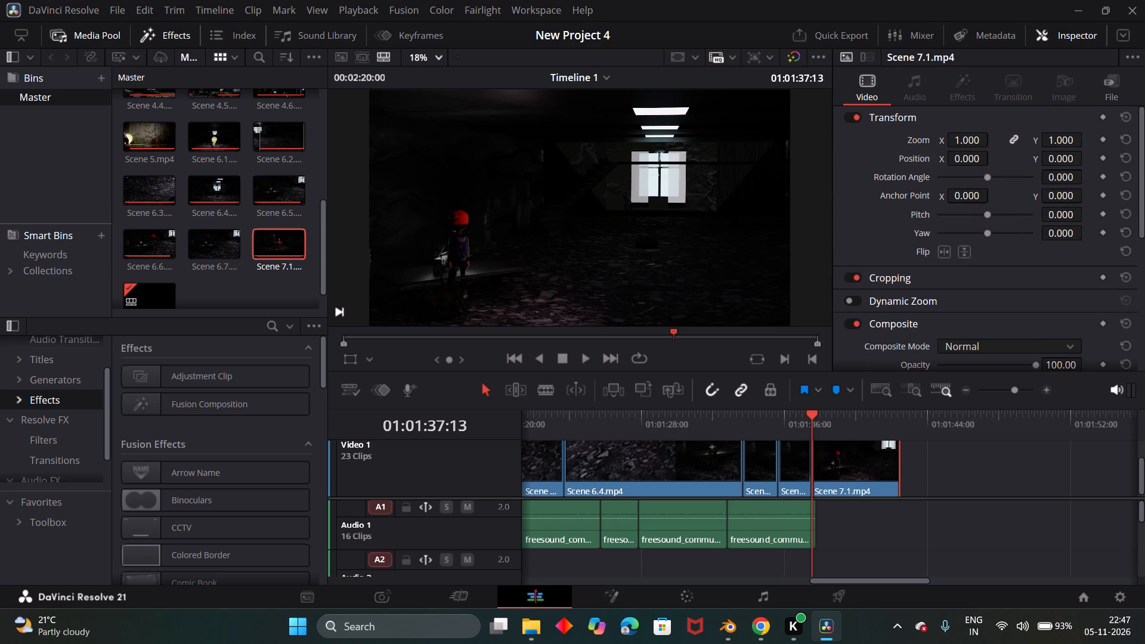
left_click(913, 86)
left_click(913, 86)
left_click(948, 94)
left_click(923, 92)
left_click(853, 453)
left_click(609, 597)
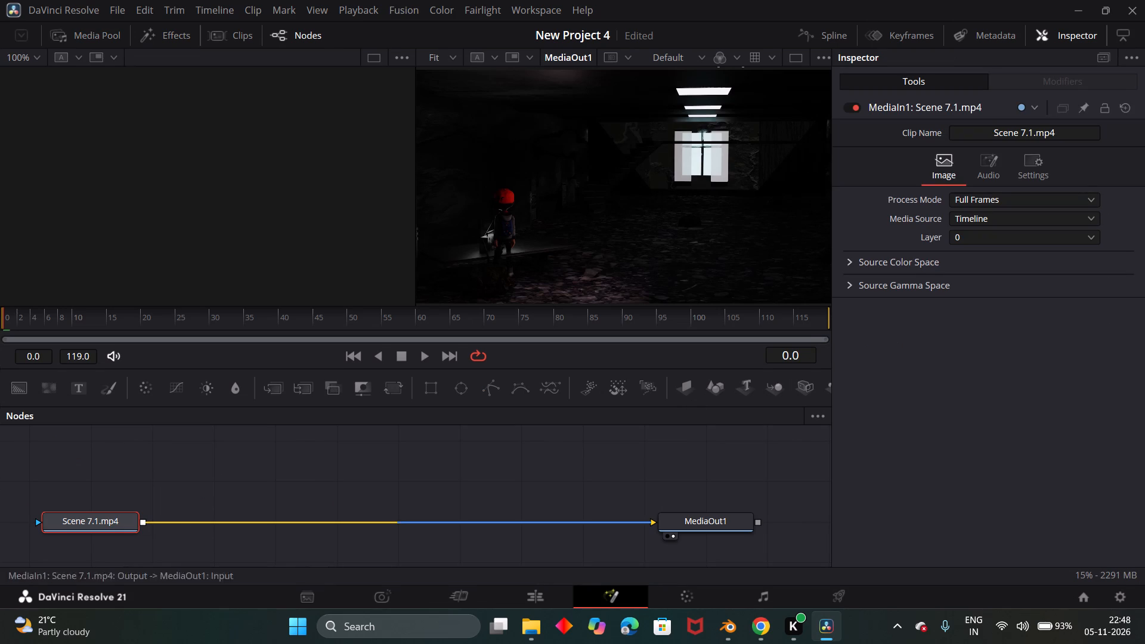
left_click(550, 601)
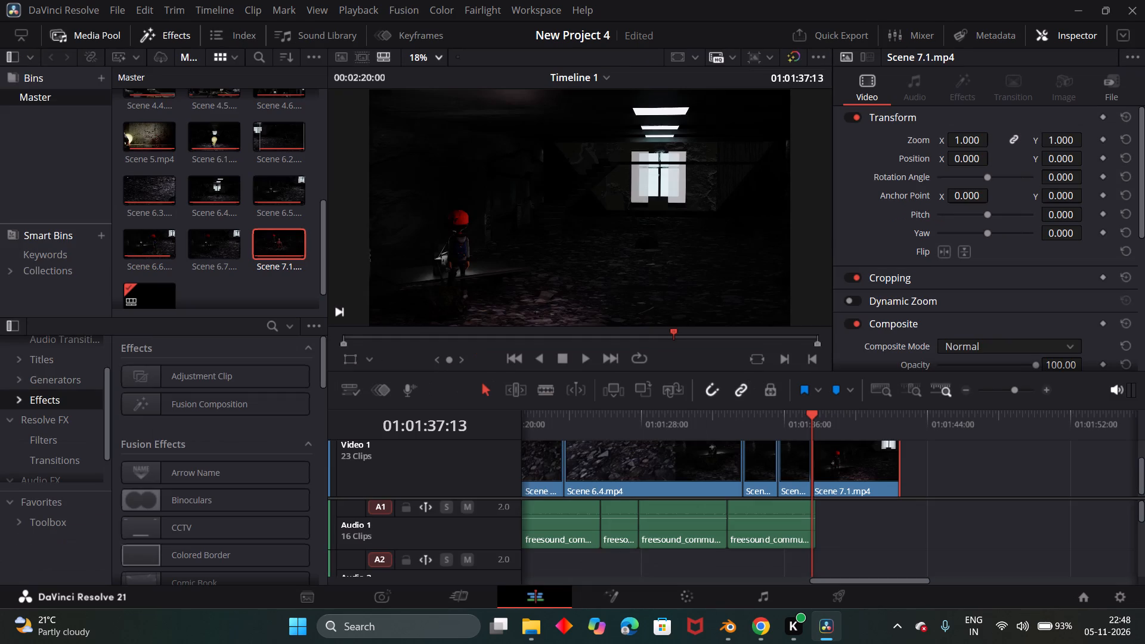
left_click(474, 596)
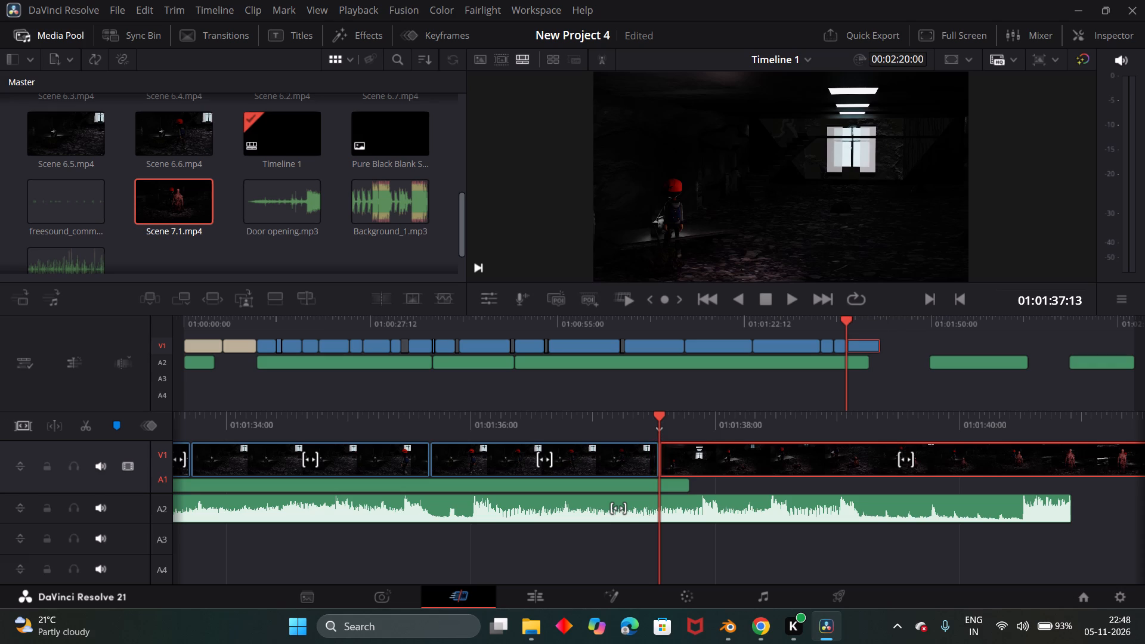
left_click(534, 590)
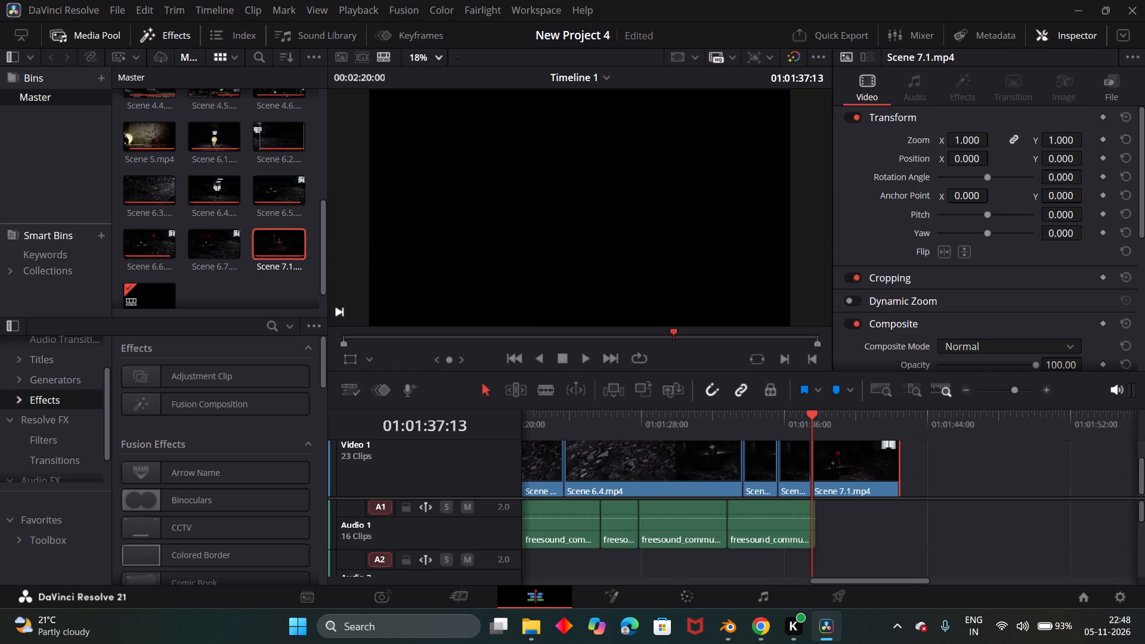
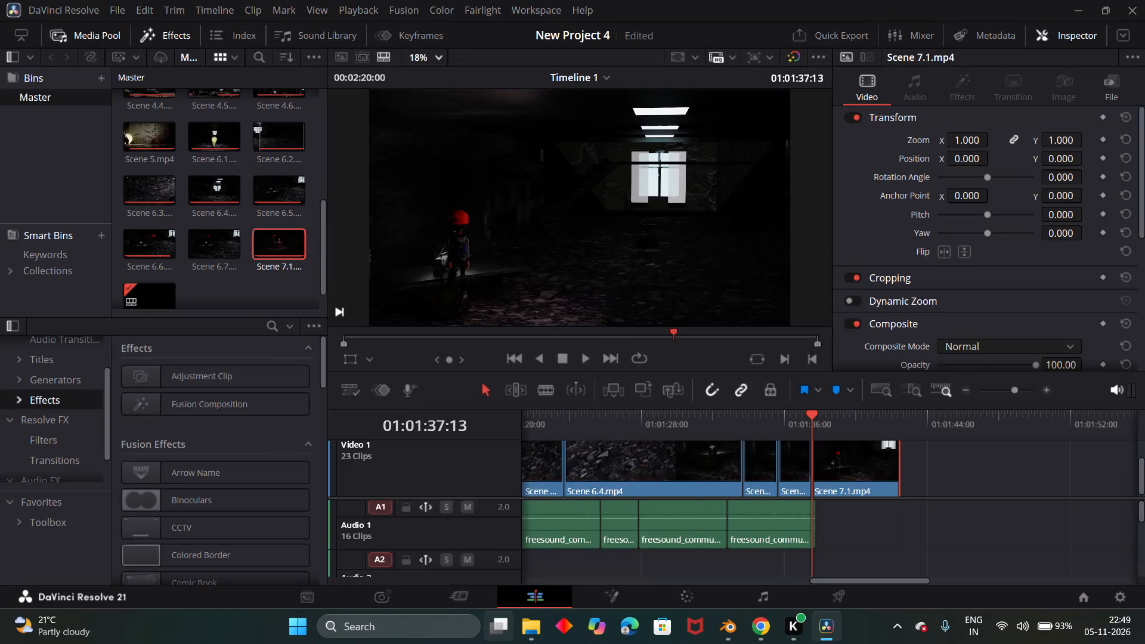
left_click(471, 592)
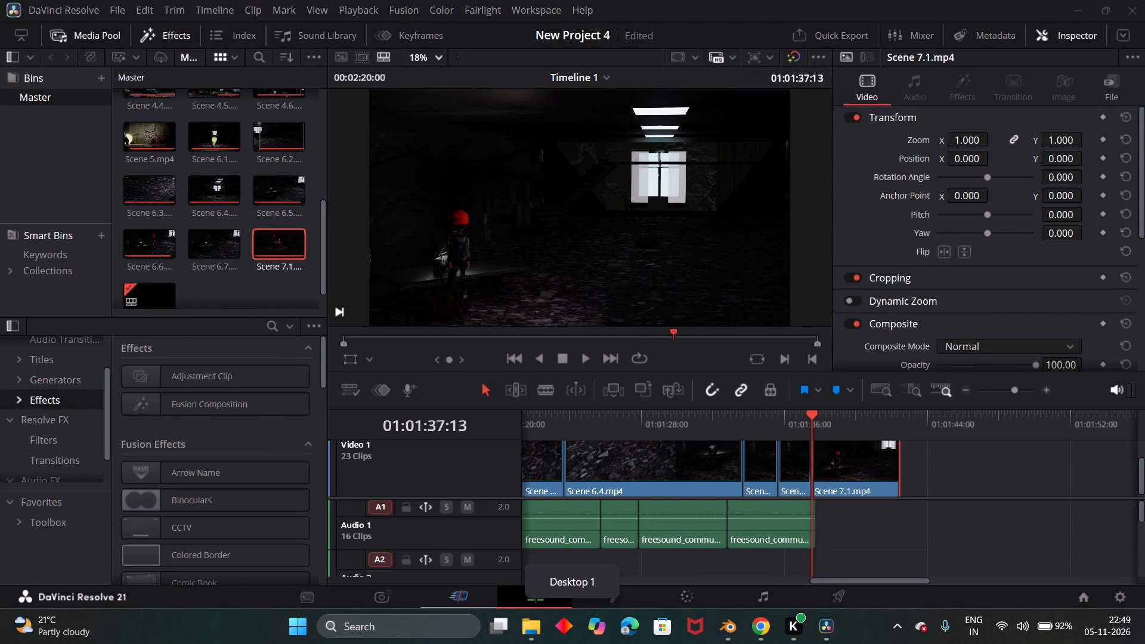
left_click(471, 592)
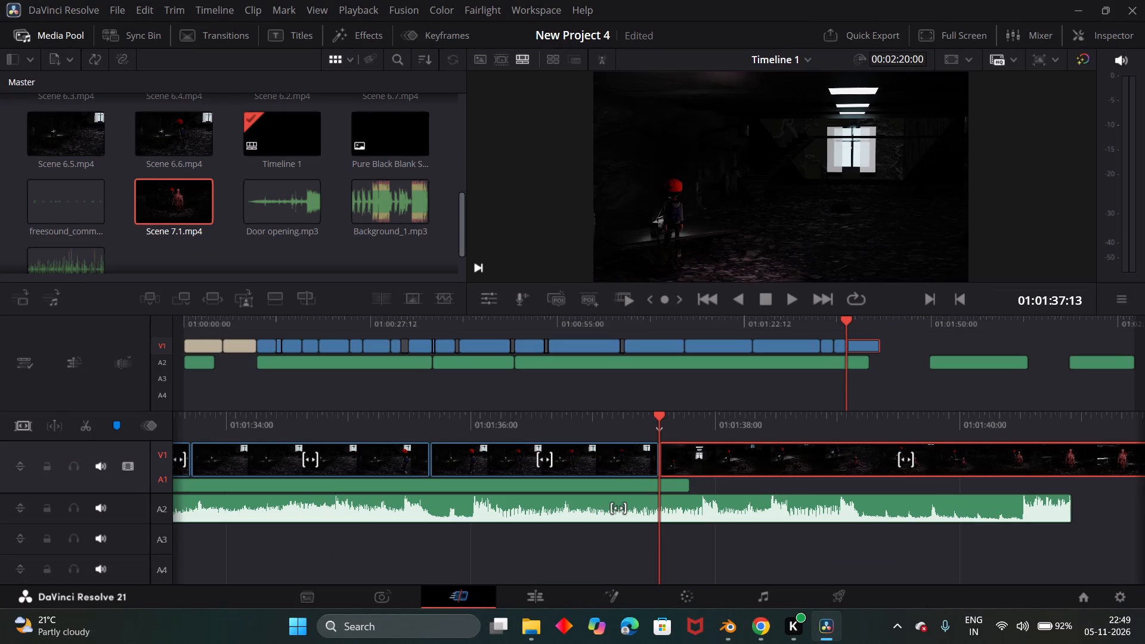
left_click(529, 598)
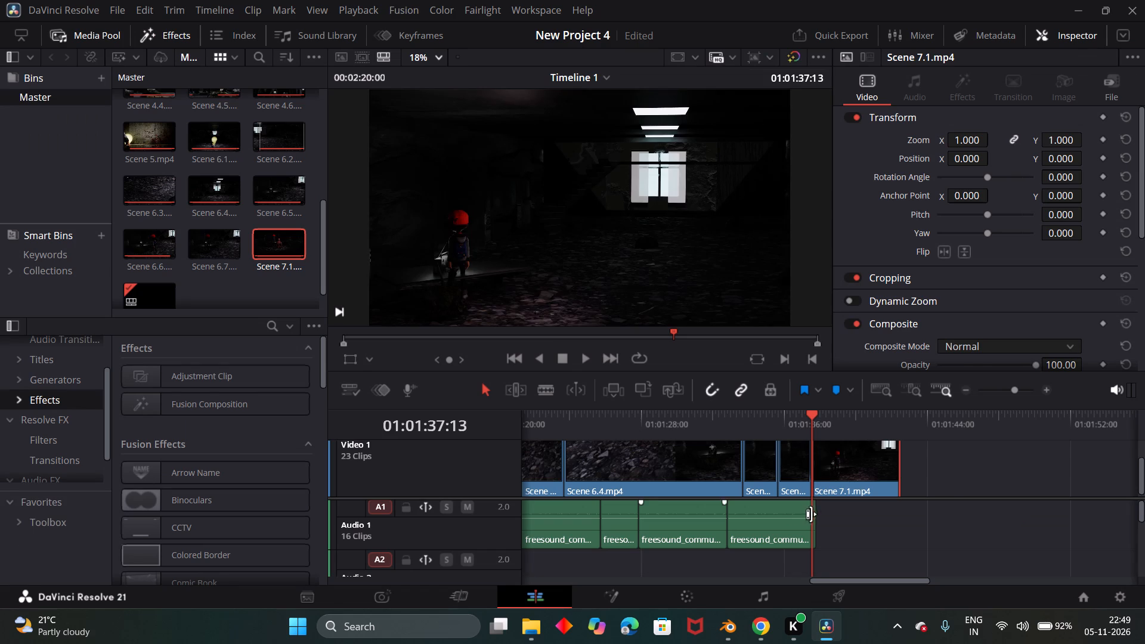
Show the retime controls on the Scene 7.1 clip, set its speed to 50%, and play it back.
left_click(852, 470)
key("ctrl+r")
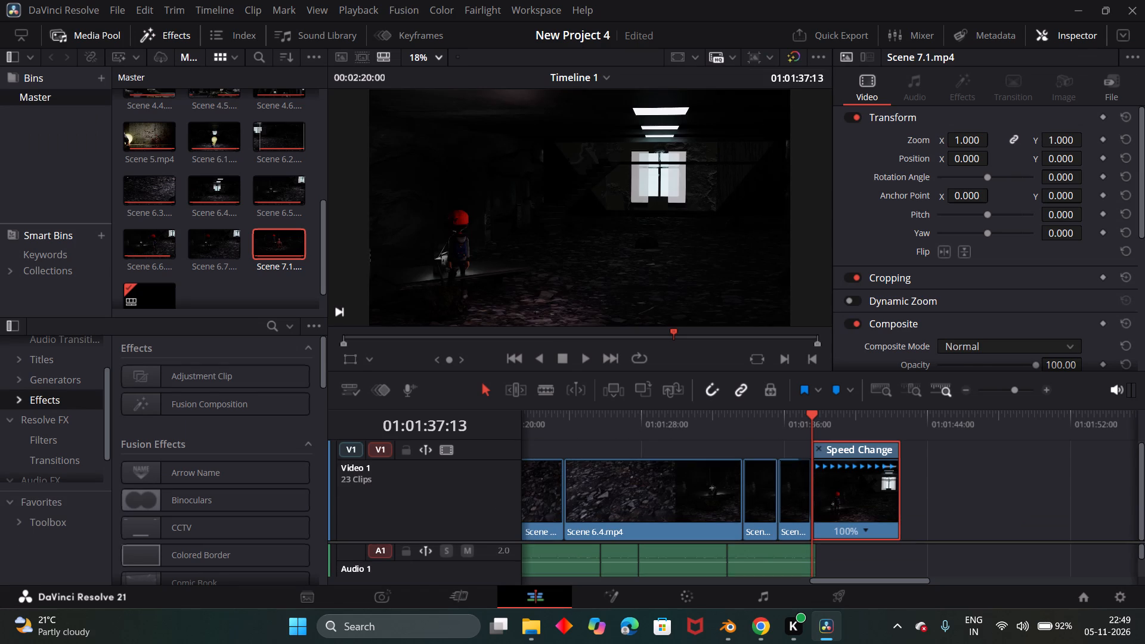
left_click(867, 528)
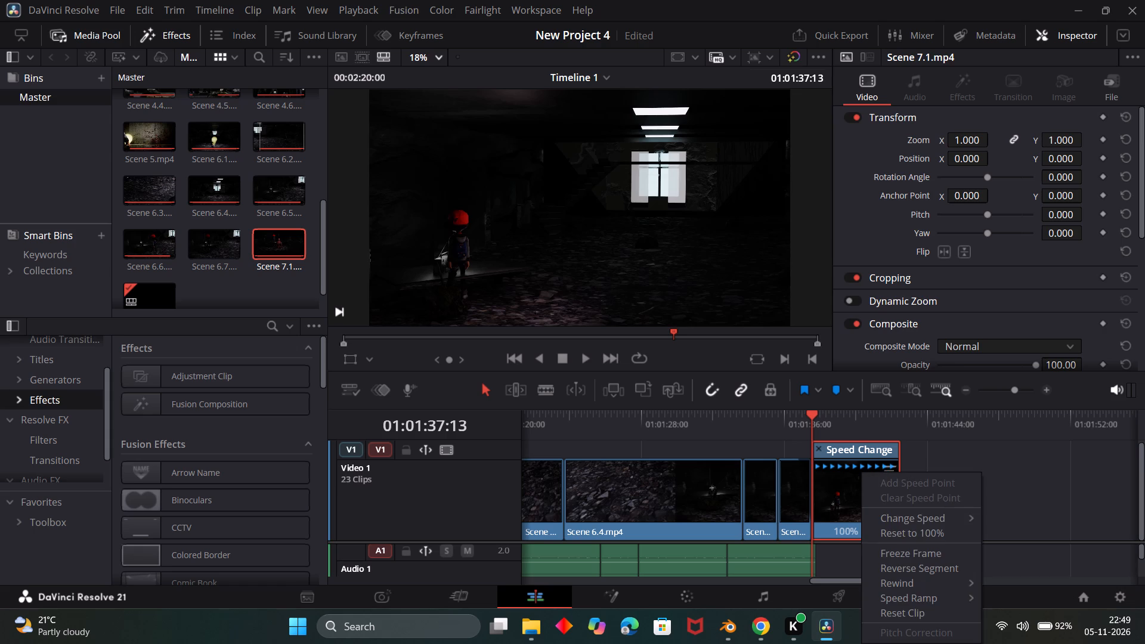
left_click(921, 522)
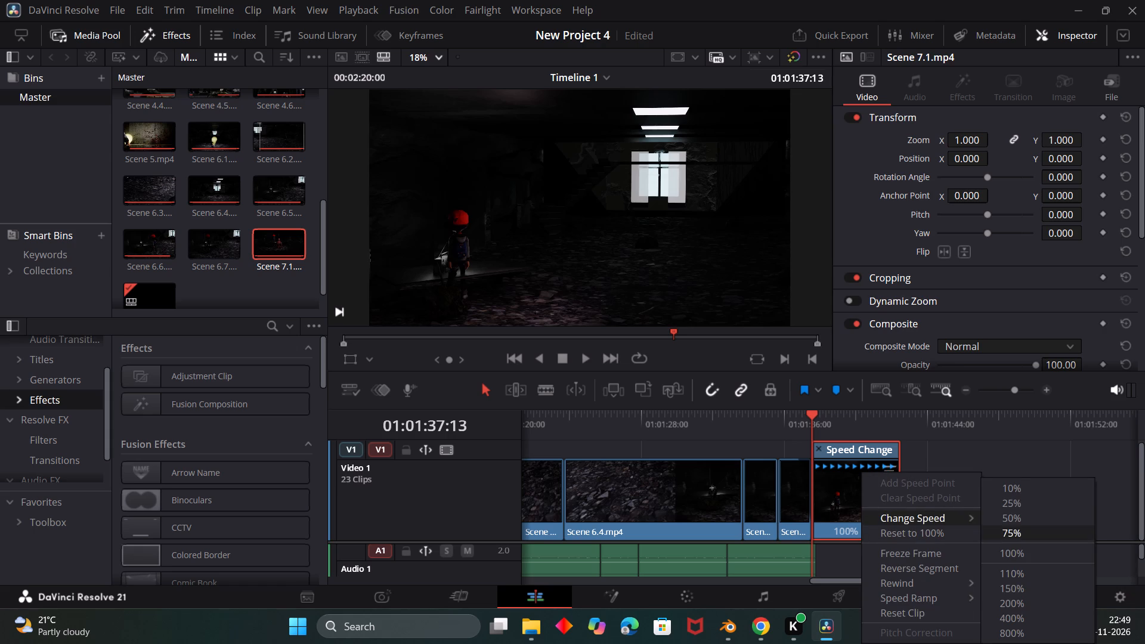
left_click(1009, 519)
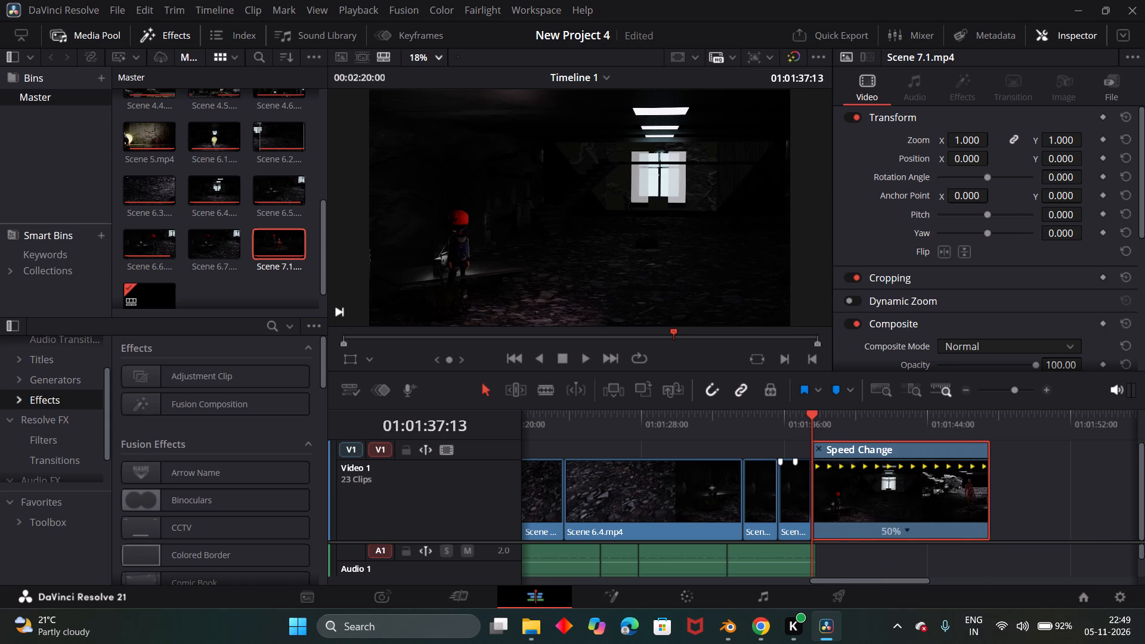
left_click(586, 360)
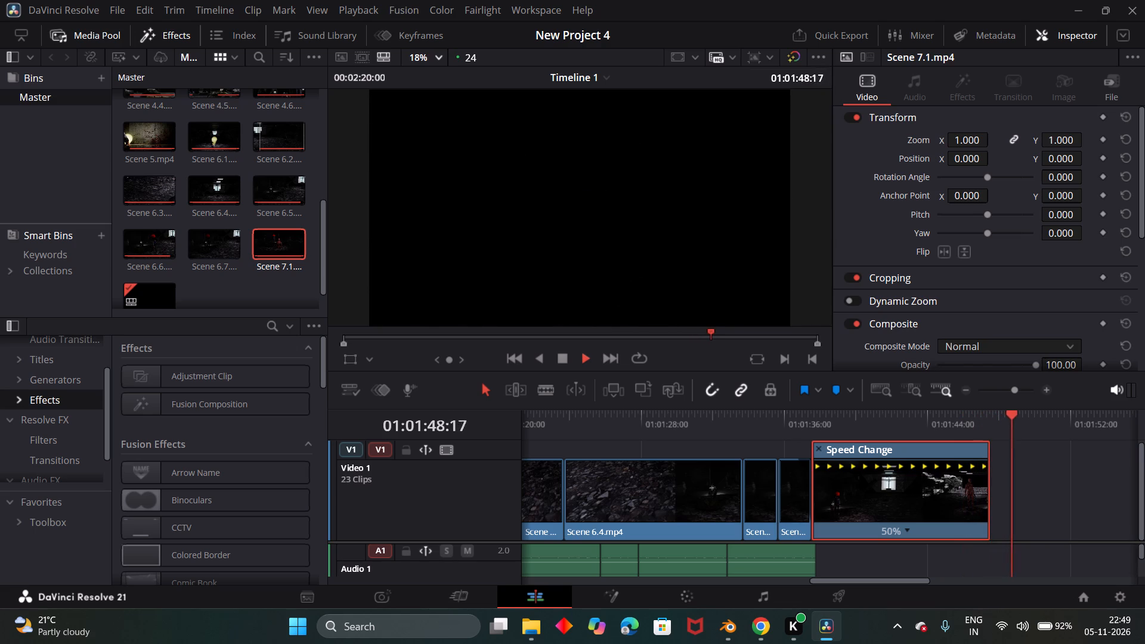
left_click_drag(1030, 416, 773, 450)
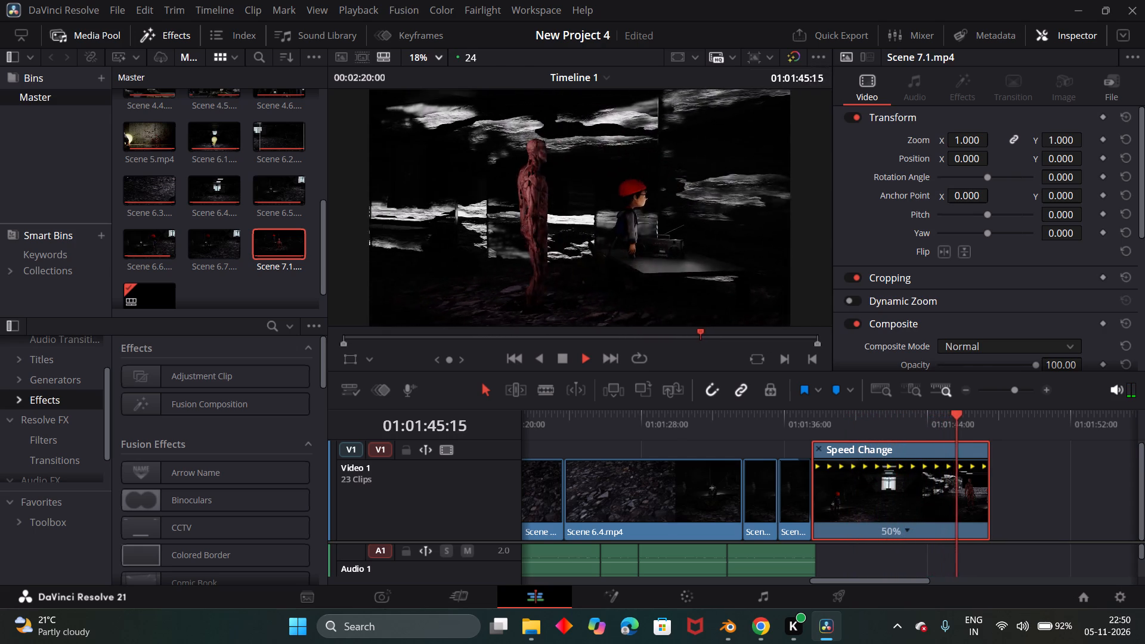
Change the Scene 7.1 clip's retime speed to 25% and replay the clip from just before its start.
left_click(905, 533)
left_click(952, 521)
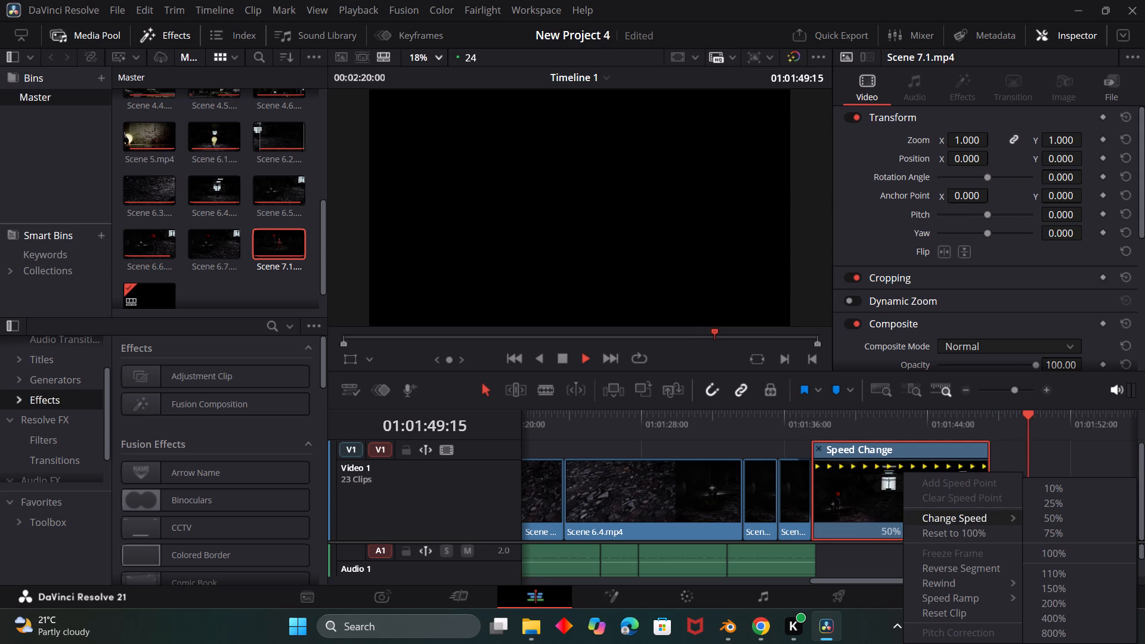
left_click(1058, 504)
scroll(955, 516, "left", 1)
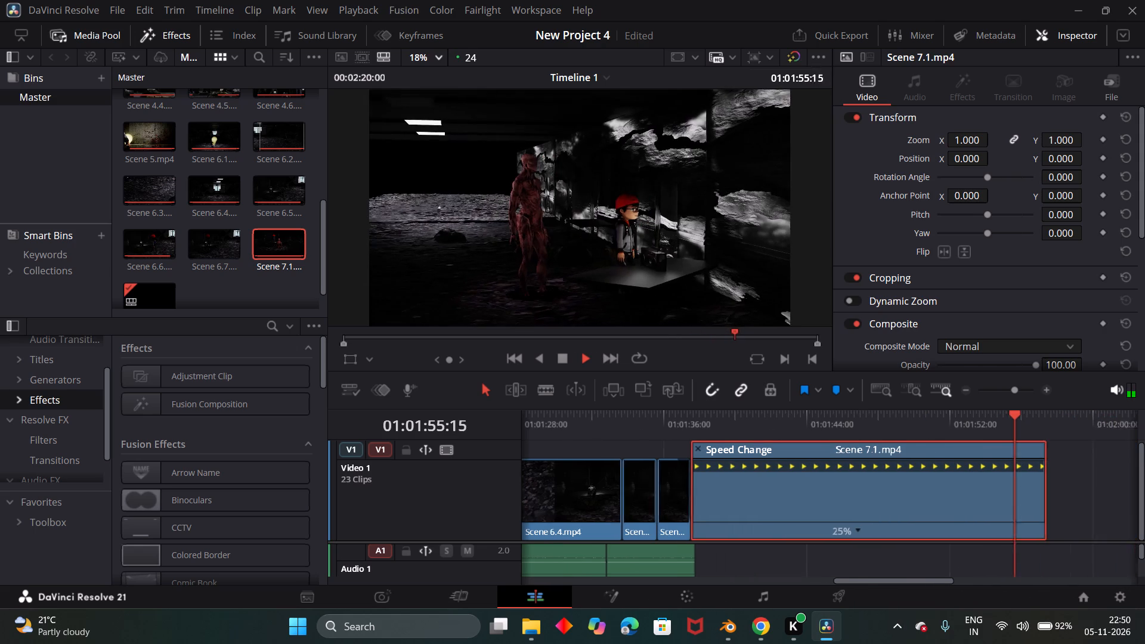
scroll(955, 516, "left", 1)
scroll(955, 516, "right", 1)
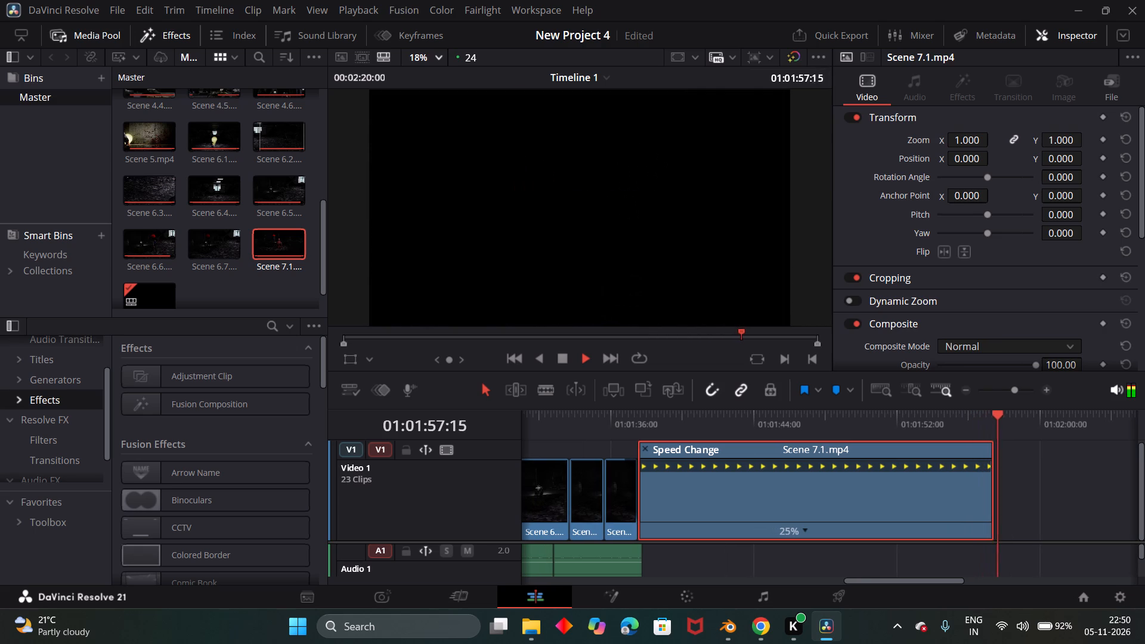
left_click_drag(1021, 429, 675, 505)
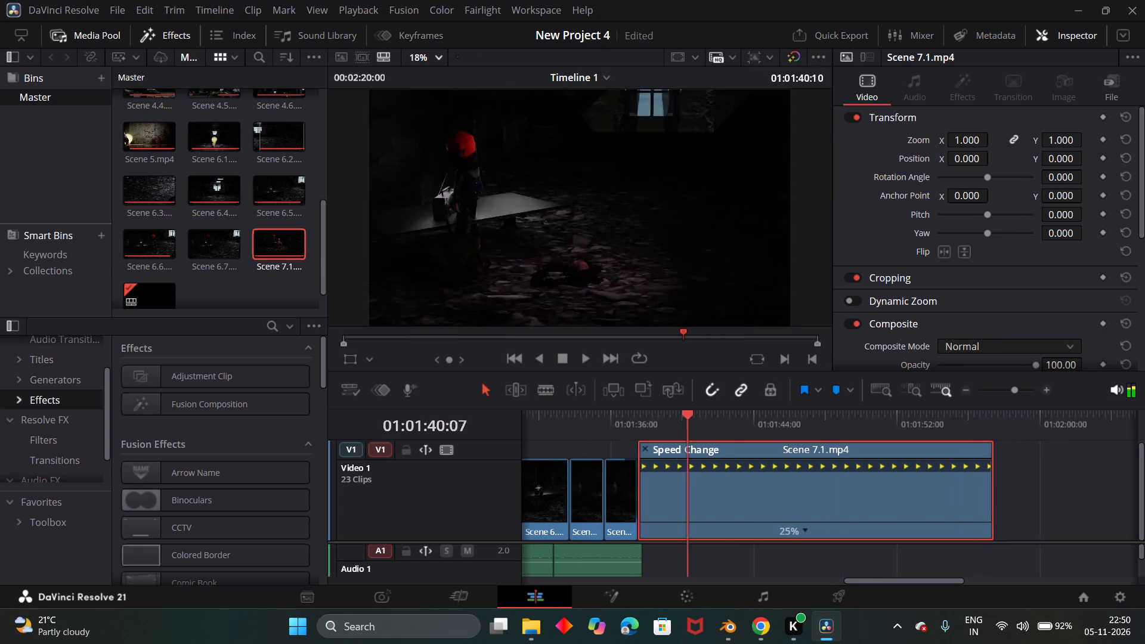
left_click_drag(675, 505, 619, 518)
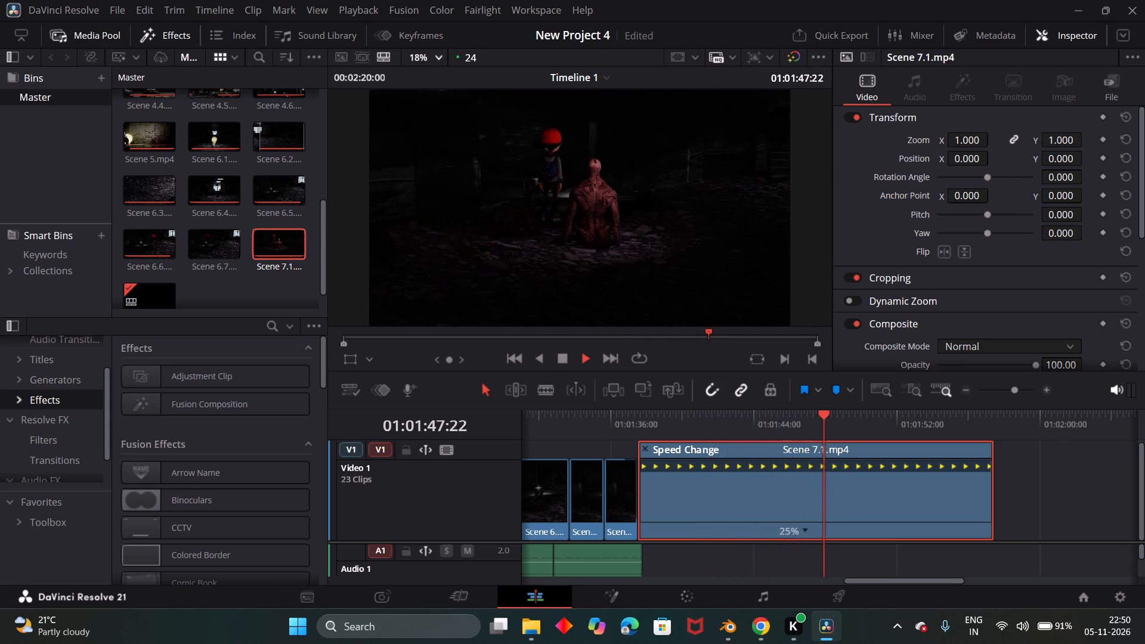
Set the Scene 7.1 clip's retime speed to 50% and replay it from the preceding clip.
left_click(791, 527)
left_click(803, 529)
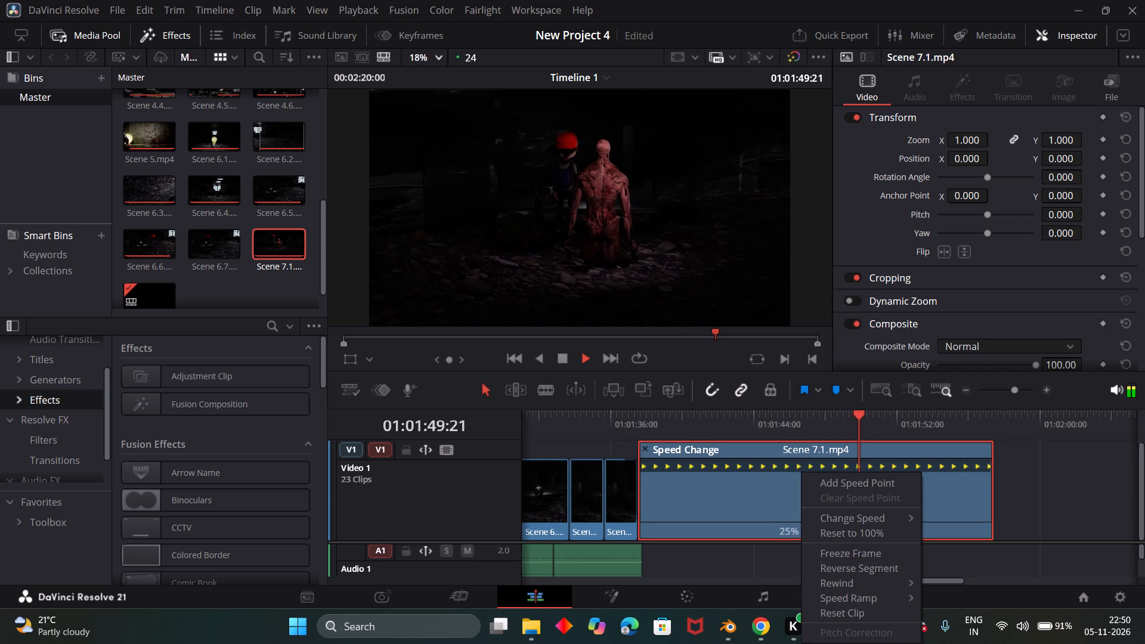
left_click(843, 515)
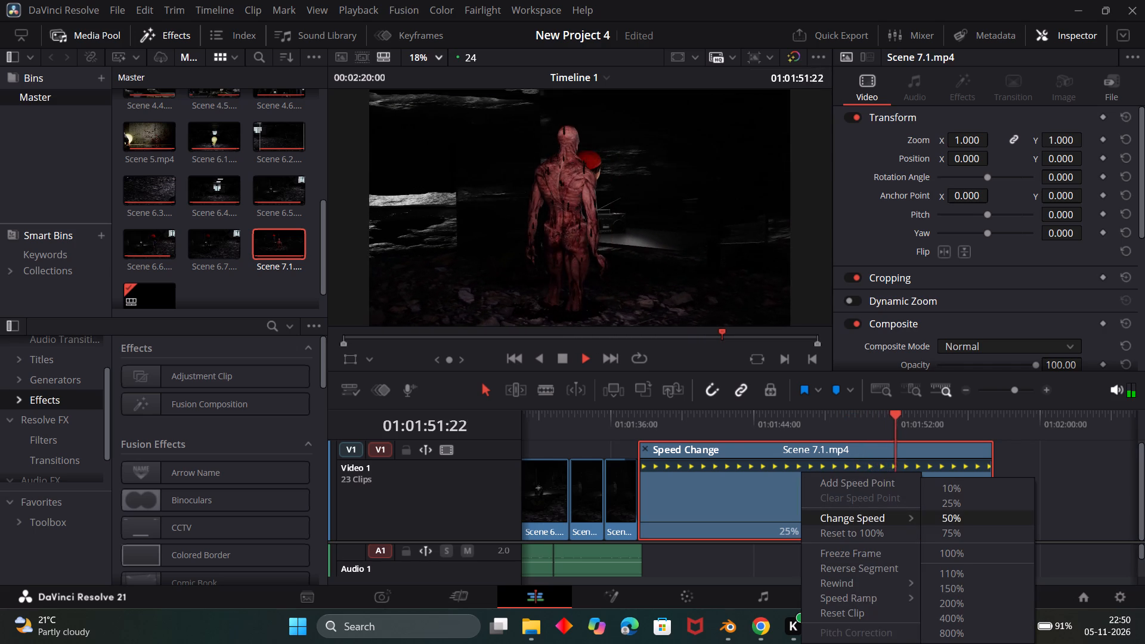
left_click(957, 516)
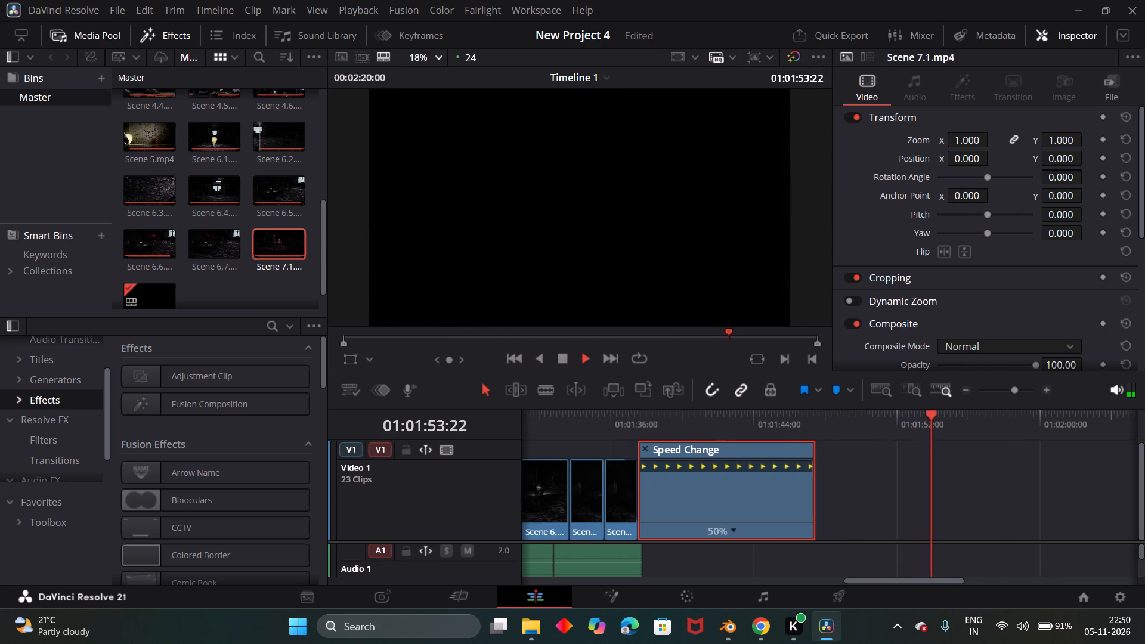
left_click_drag(934, 416, 599, 500)
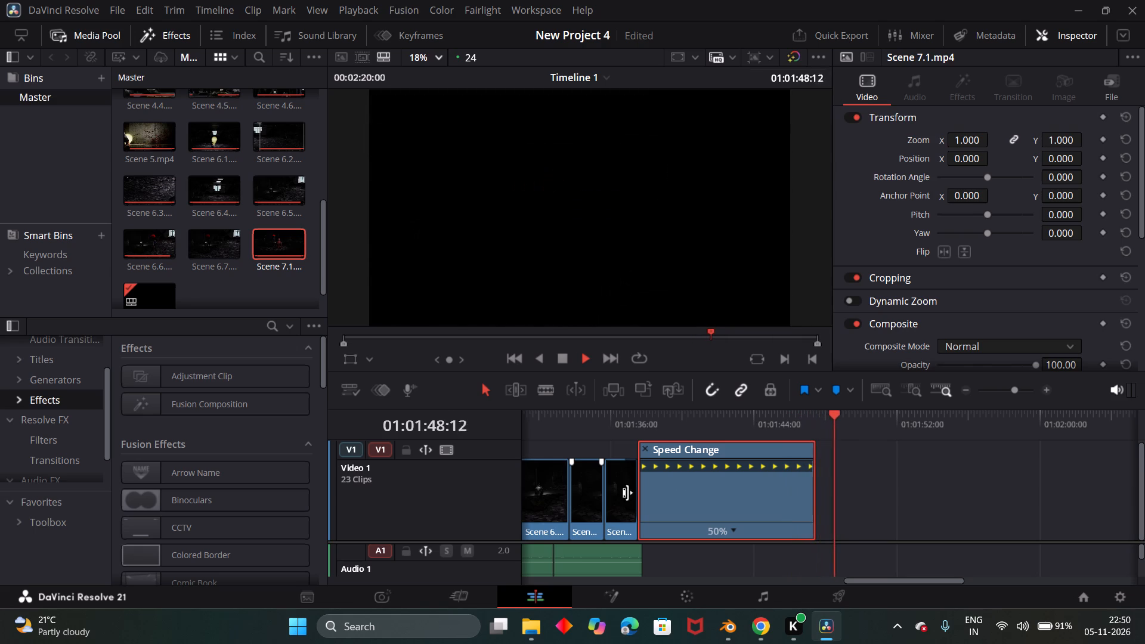
Play Timeline 1 from its beginning to review the titles, scenes and audio tracks.
left_click_drag(853, 417, 864, 501)
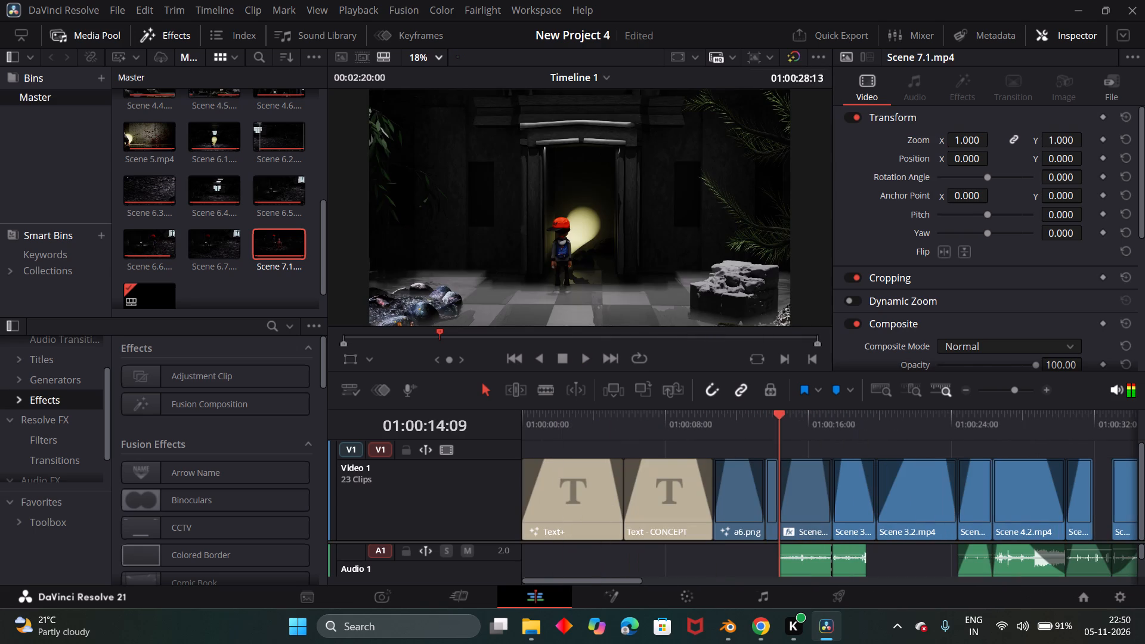
left_click_drag(864, 501, 502, 550)
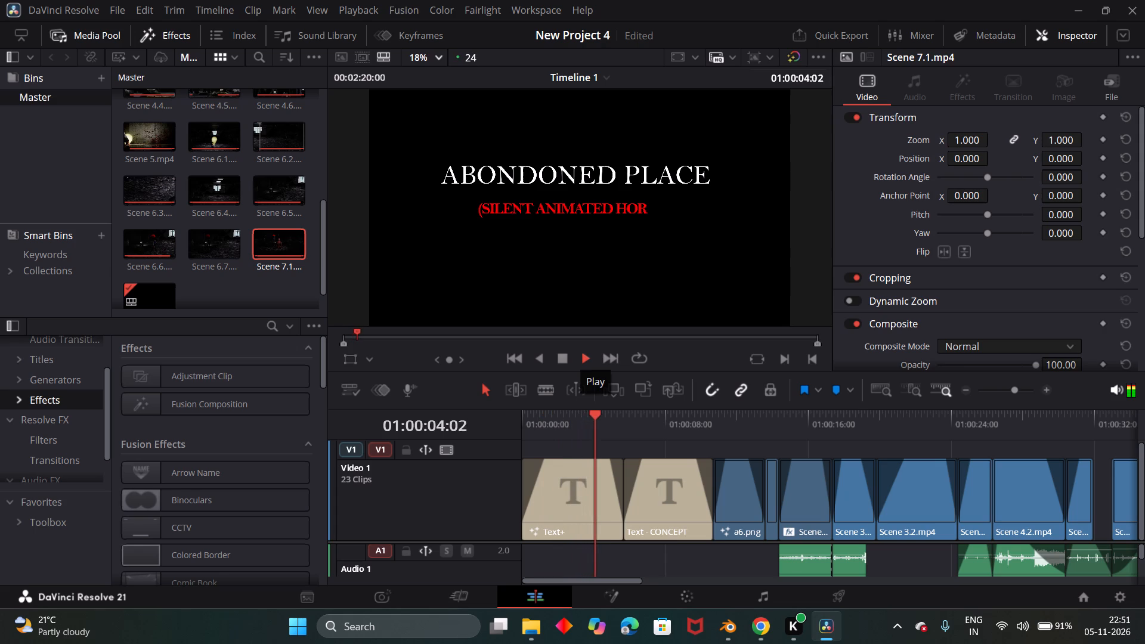
scroll(576, 503, "down", 1)
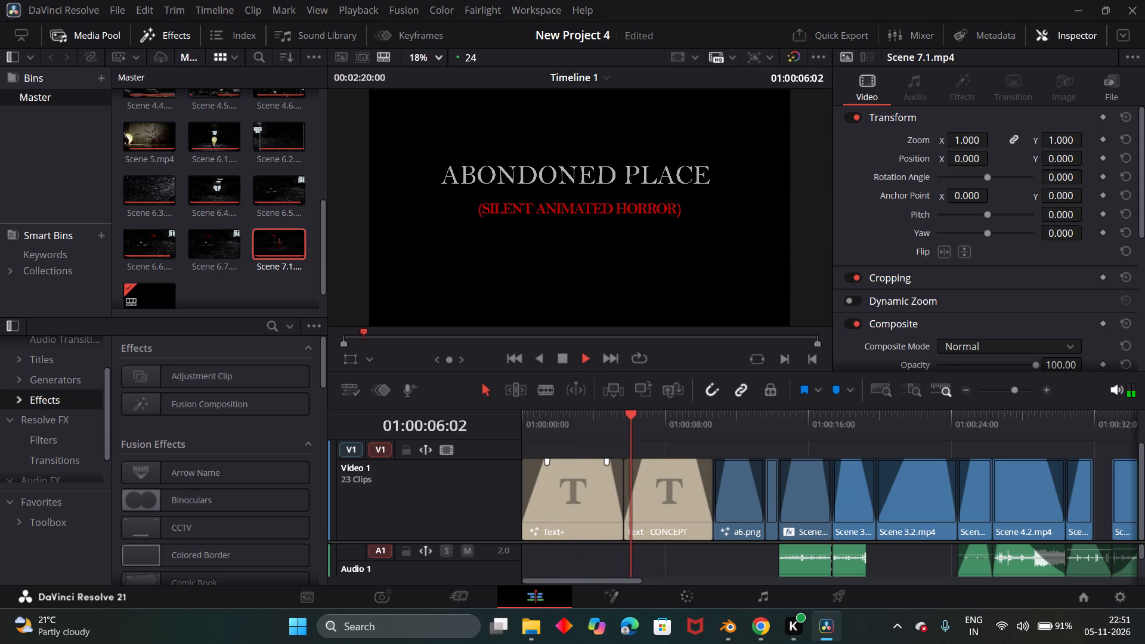
scroll(588, 561, "down", 1)
scroll(588, 561, "up", 1)
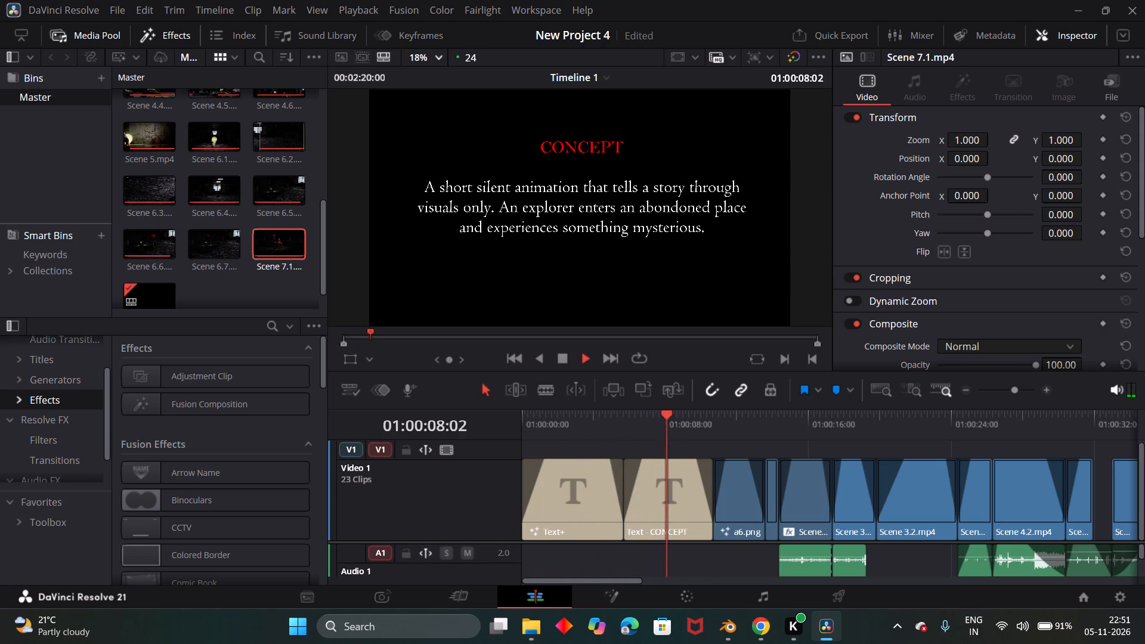
scroll(588, 561, "up", 1)
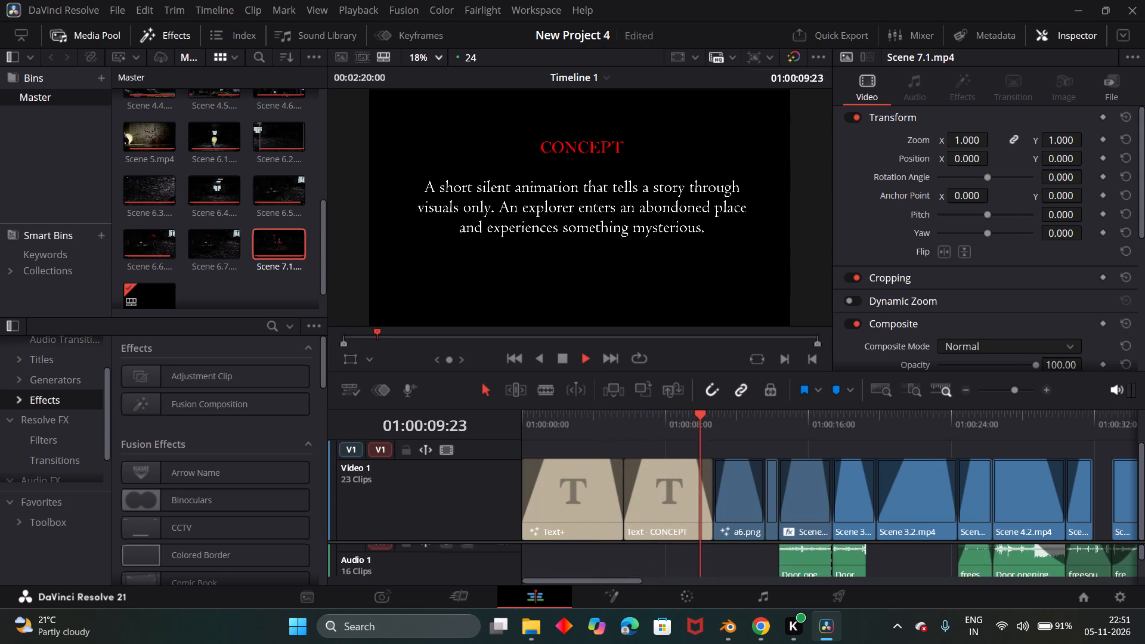
scroll(588, 561, "up", 1)
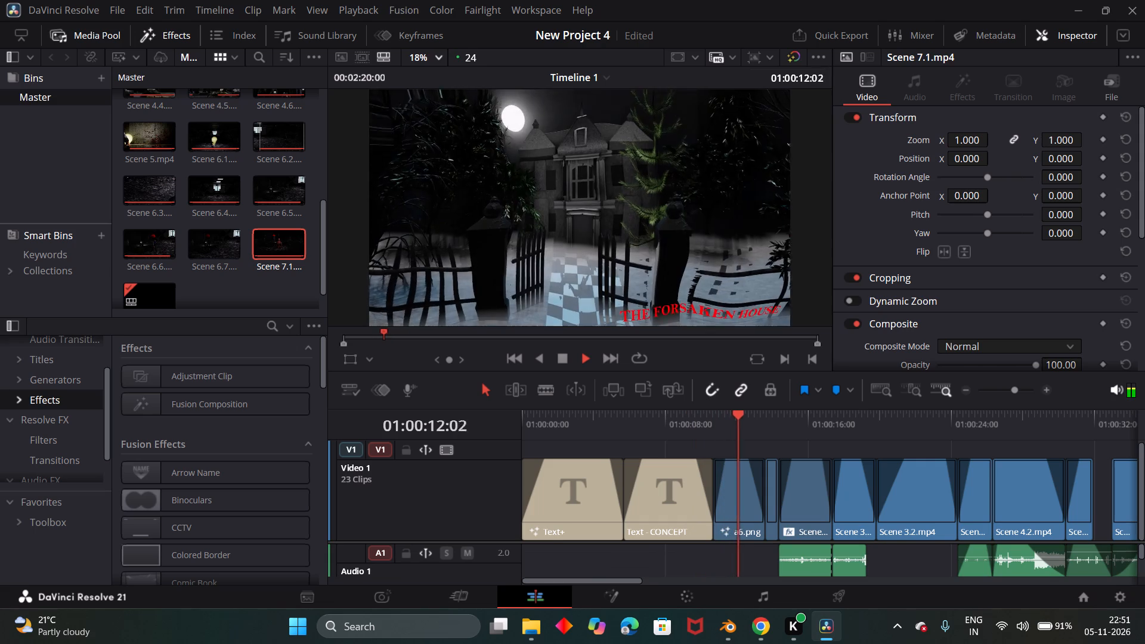
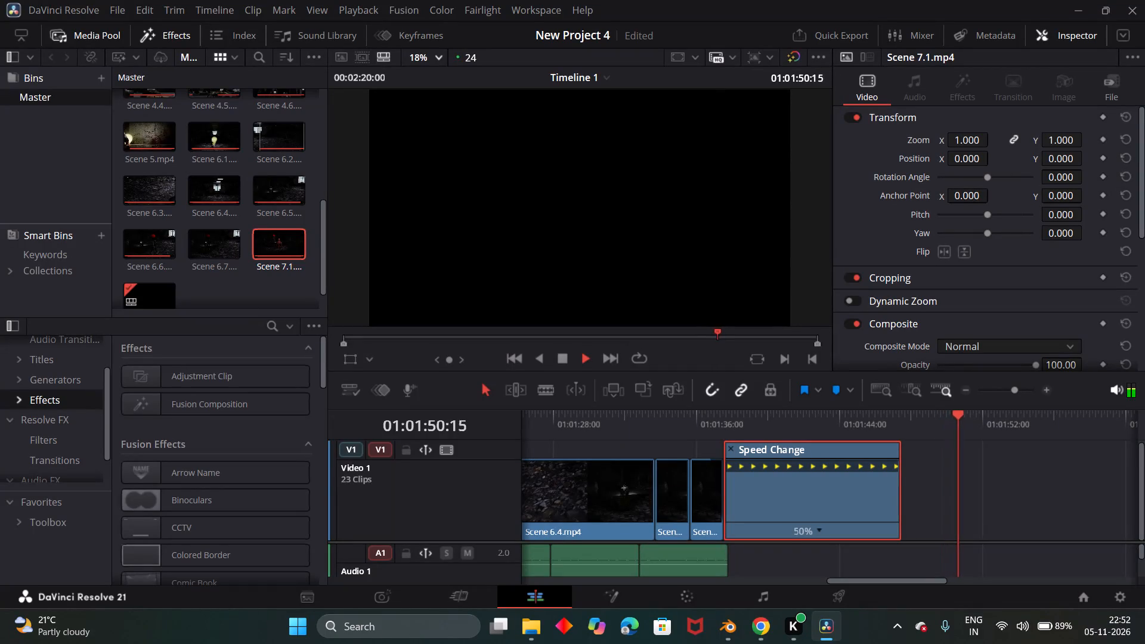
Replay the Scene 7.1 clip from just before its start and scrub back and forth through it to check its pacing.
left_click_drag(963, 417, 709, 488)
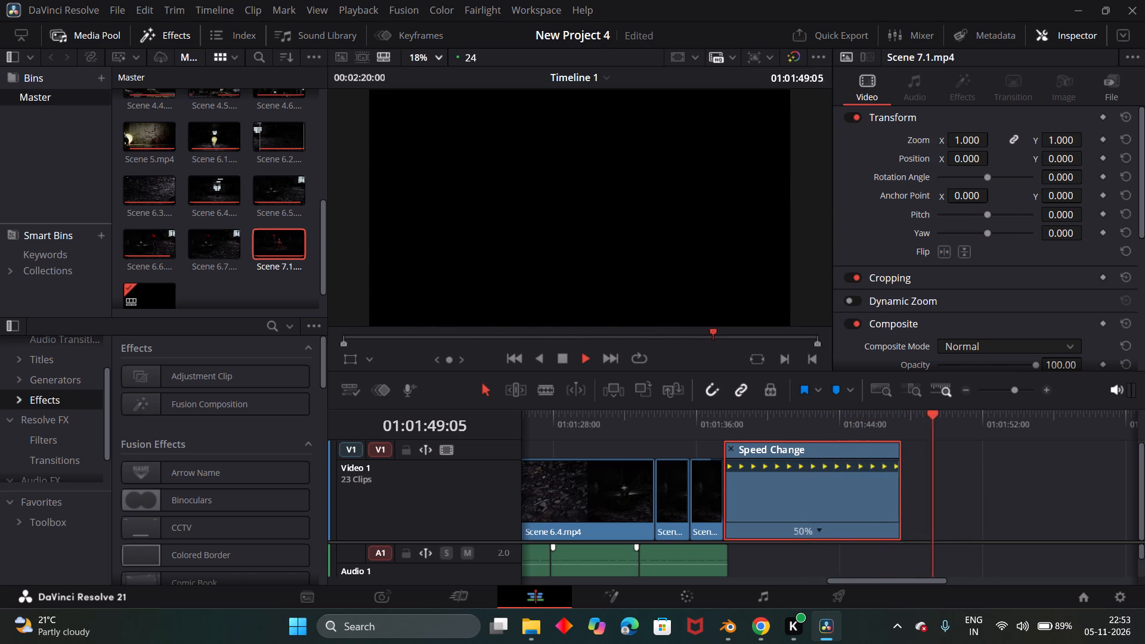
left_click(563, 361)
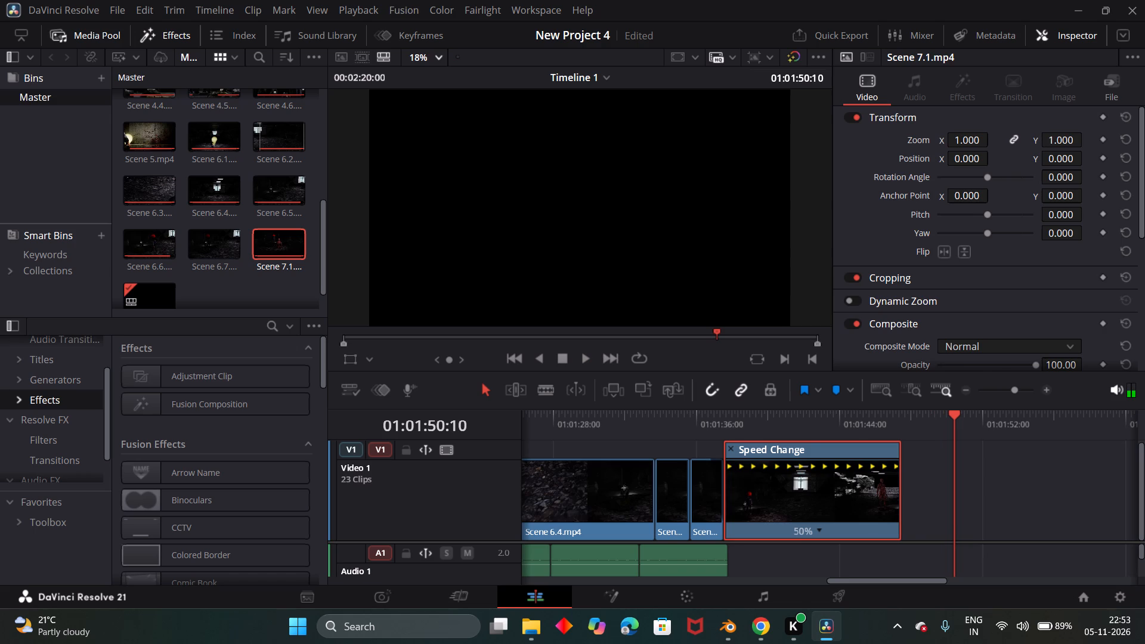
left_click_drag(957, 417, 787, 470)
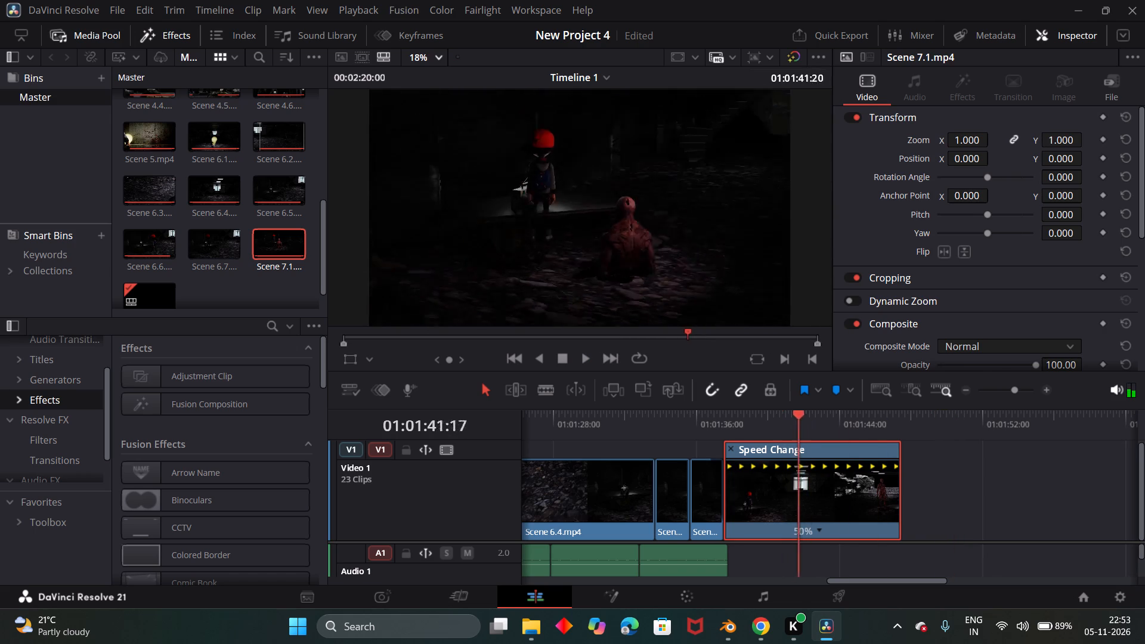
left_click_drag(787, 470, 840, 483)
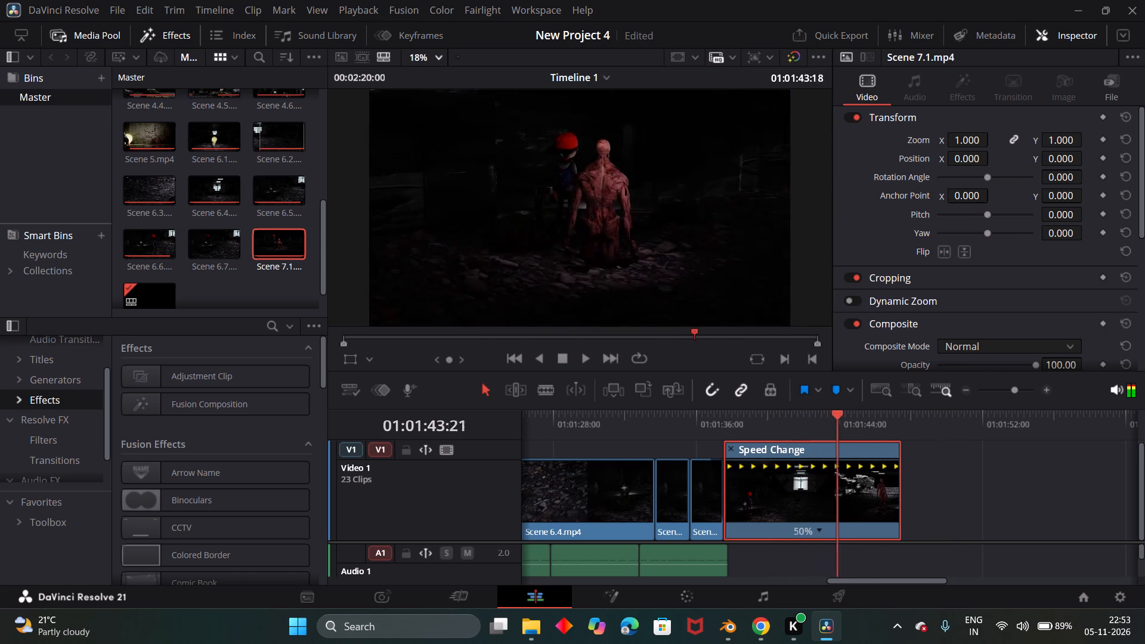
left_click_drag(840, 483, 816, 496)
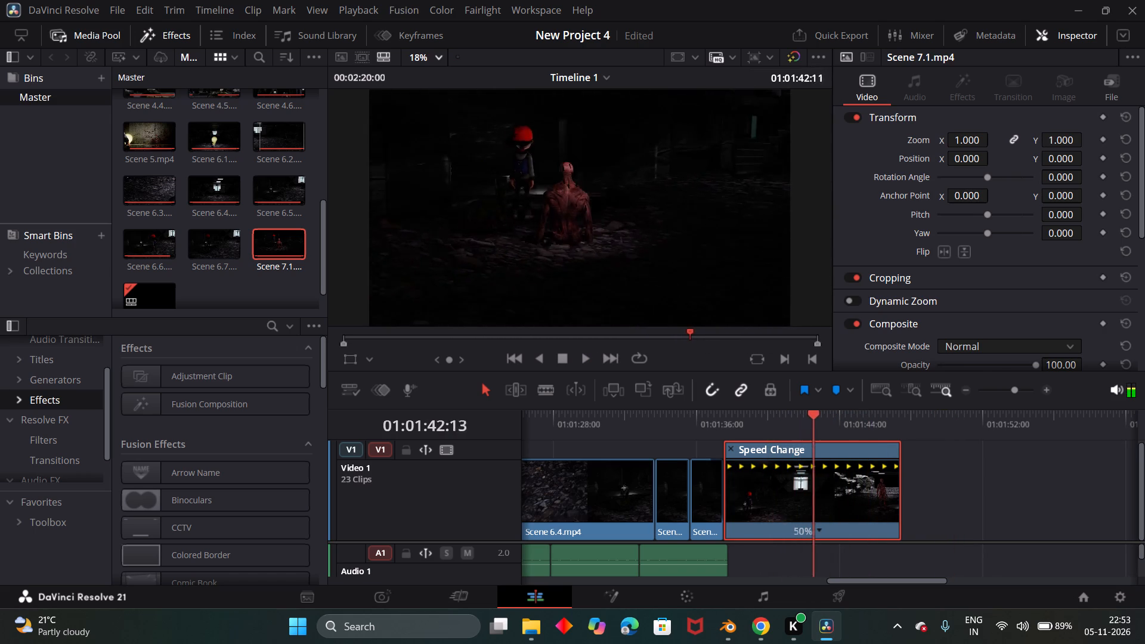
left_click_drag(816, 496, 879, 508)
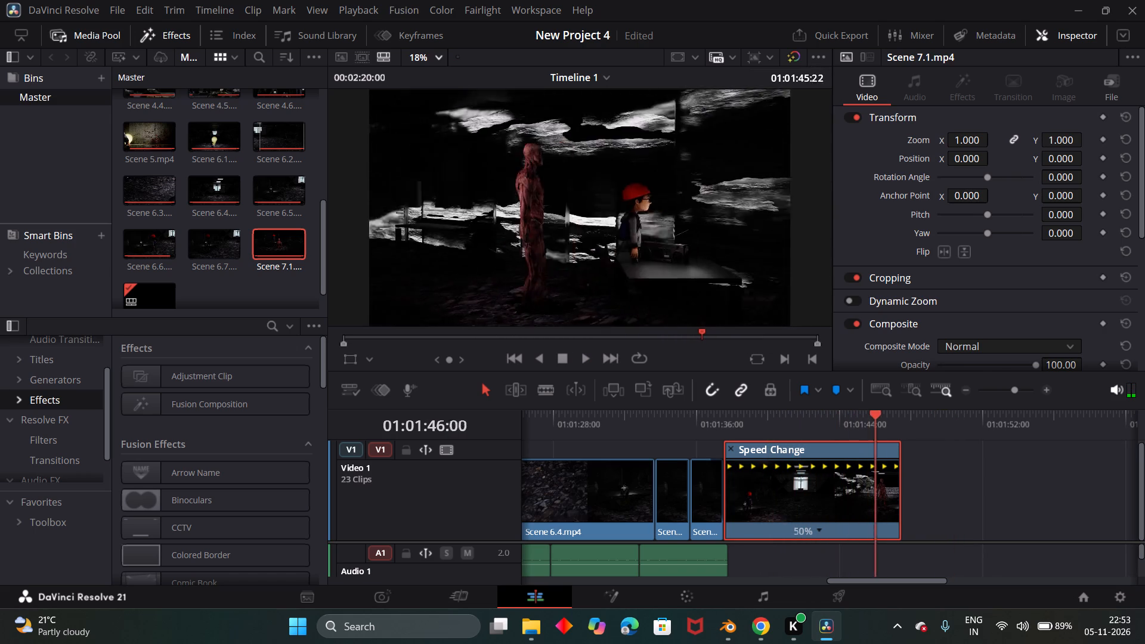
left_click_drag(879, 508, 866, 515)
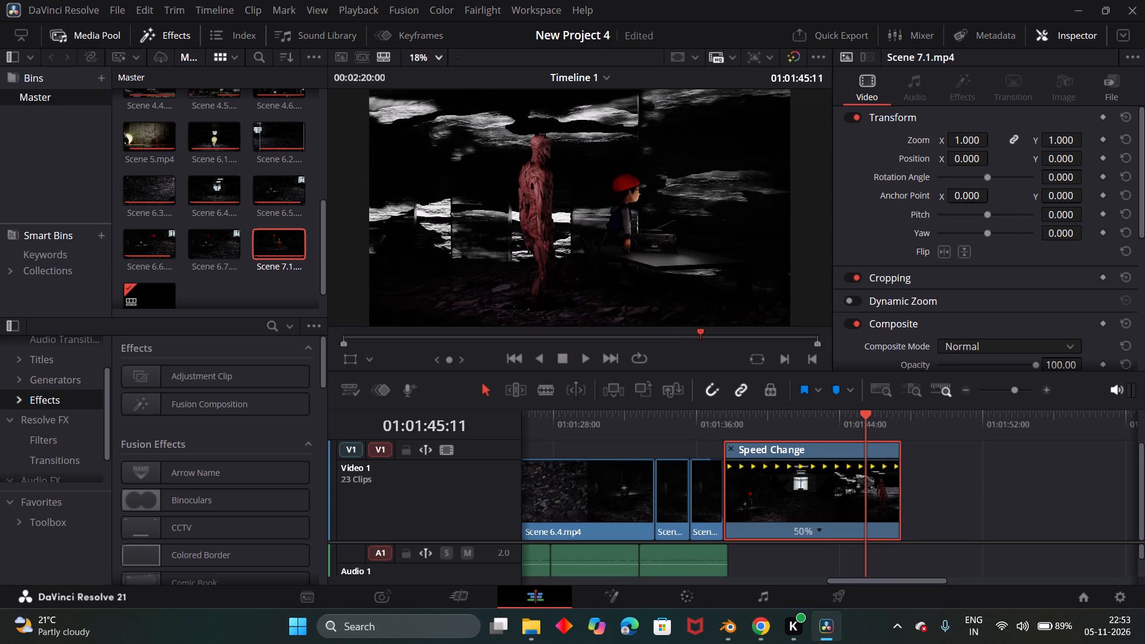
left_click_drag(866, 515, 713, 501)
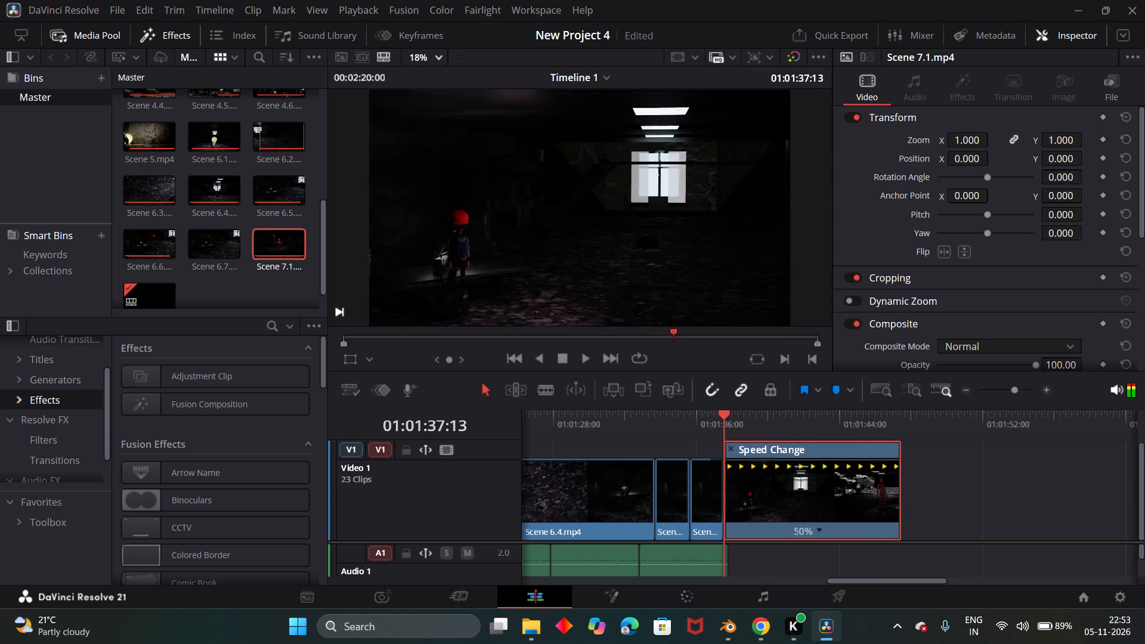
left_click_drag(713, 501, 664, 490)
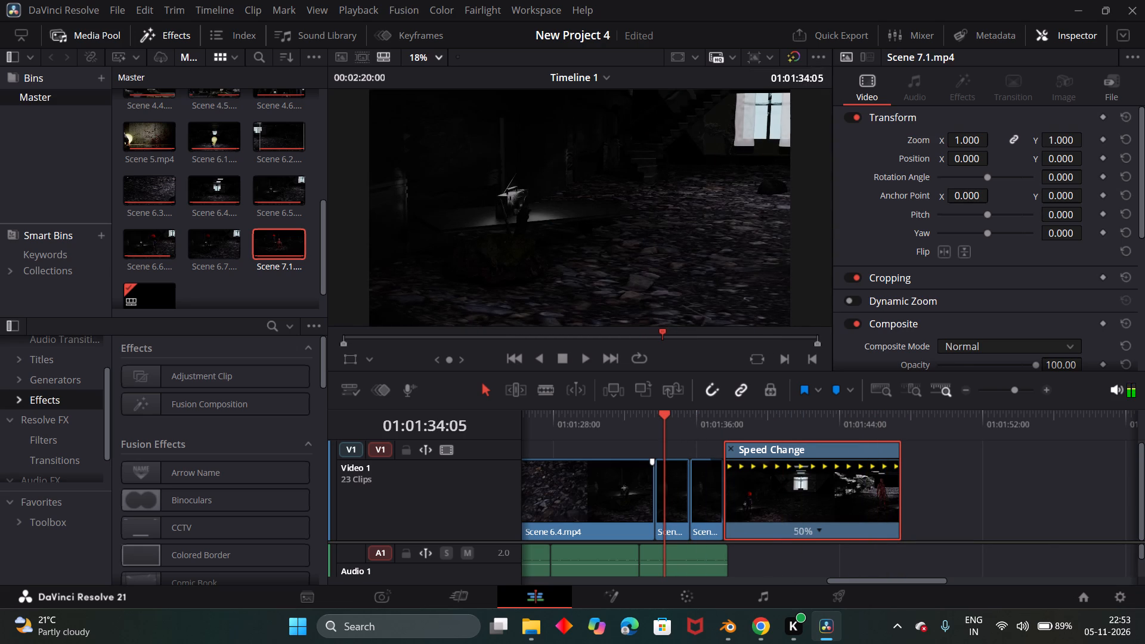
Save New Project 4 with the Scene 7.1 speed change.
scroll(654, 439, "right", 1)
key("ctrl+s")
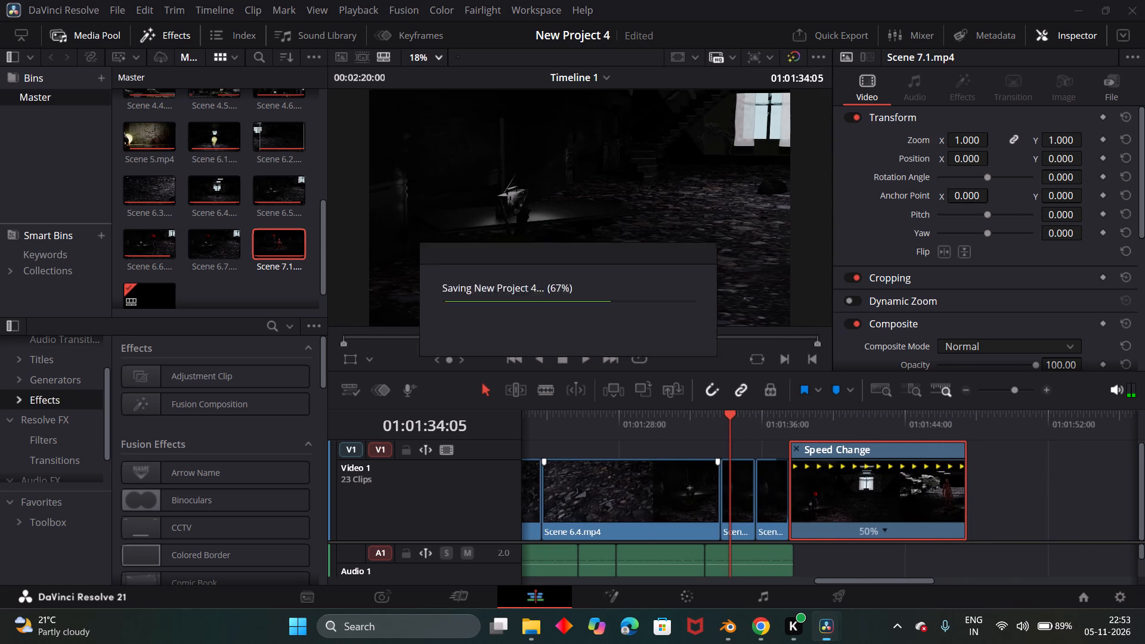
Play Timeline 1 from its beginning through the opening title and the CONCEPT text up to the a6.png image.
scroll(609, 456, "right", 3)
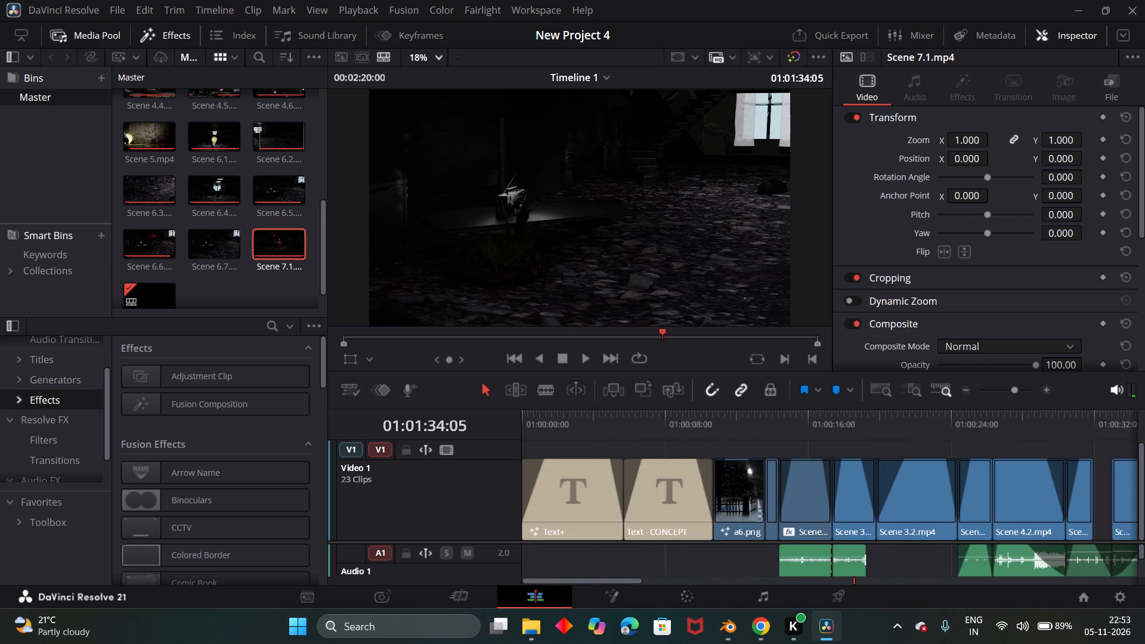
scroll(753, 460, "left", 2)
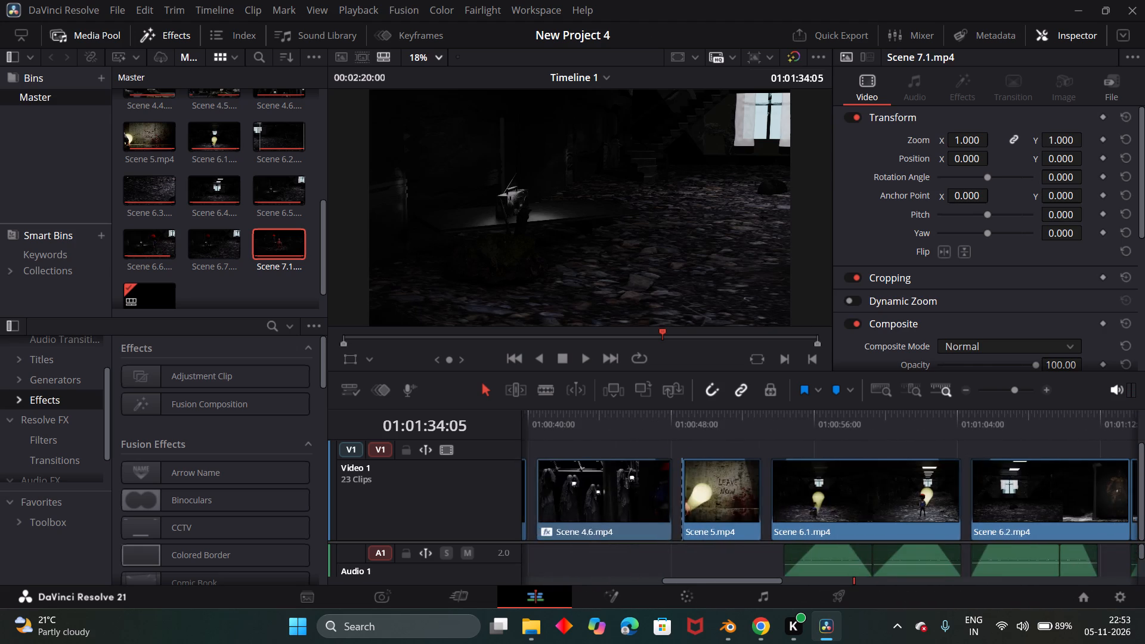
scroll(753, 460, "left", 1)
left_click_drag(746, 416, 681, 417)
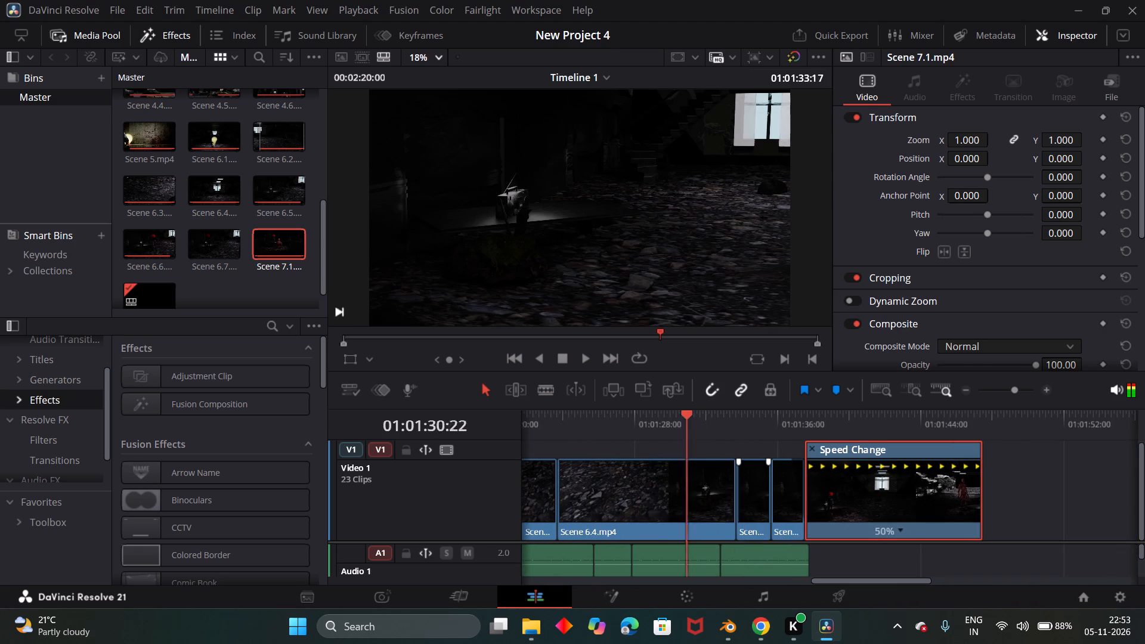
left_click_drag(681, 417, 407, 490)
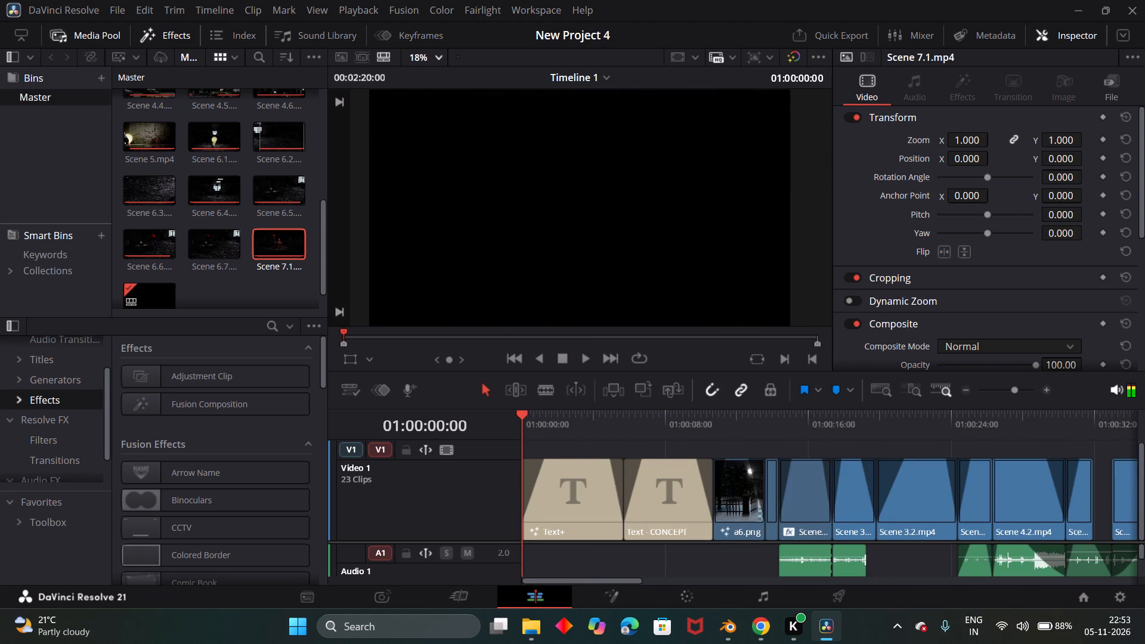
left_click(582, 357)
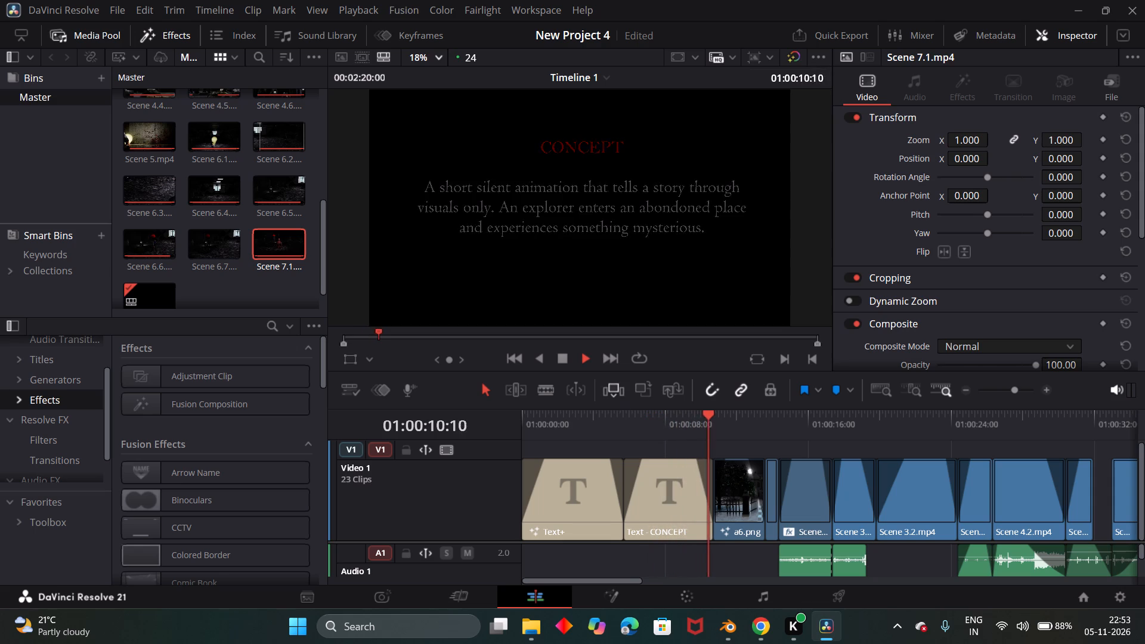
left_click(562, 353)
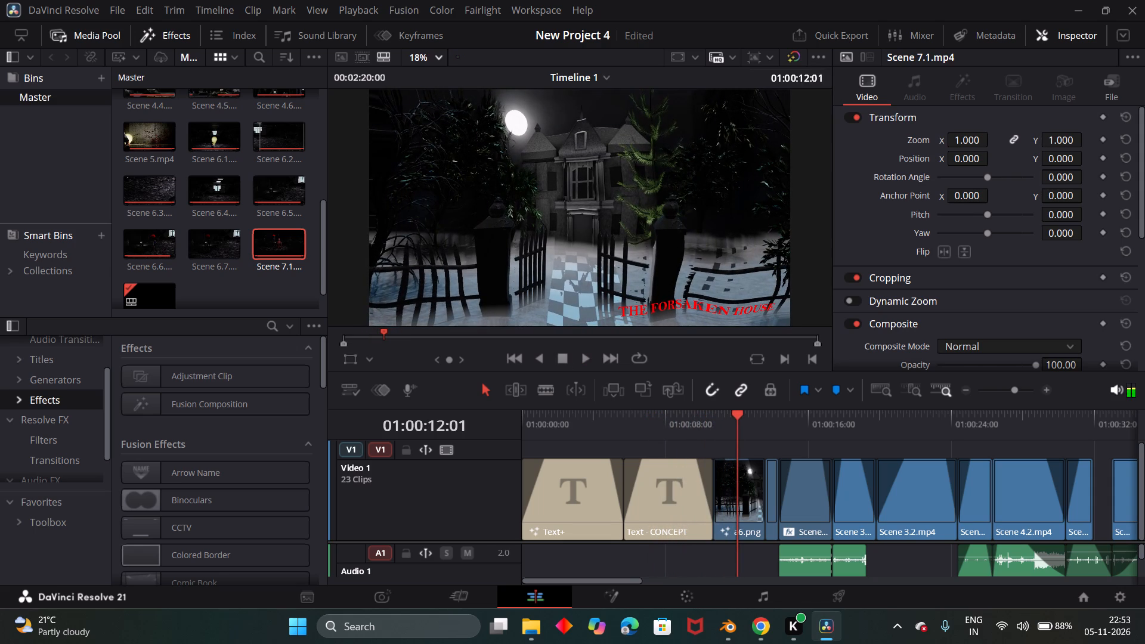
Scrub through the title cards and early scenes, and look over the remaining clips up to Scene 7.1 at the timeline's end.
left_click_drag(734, 416, 598, 430)
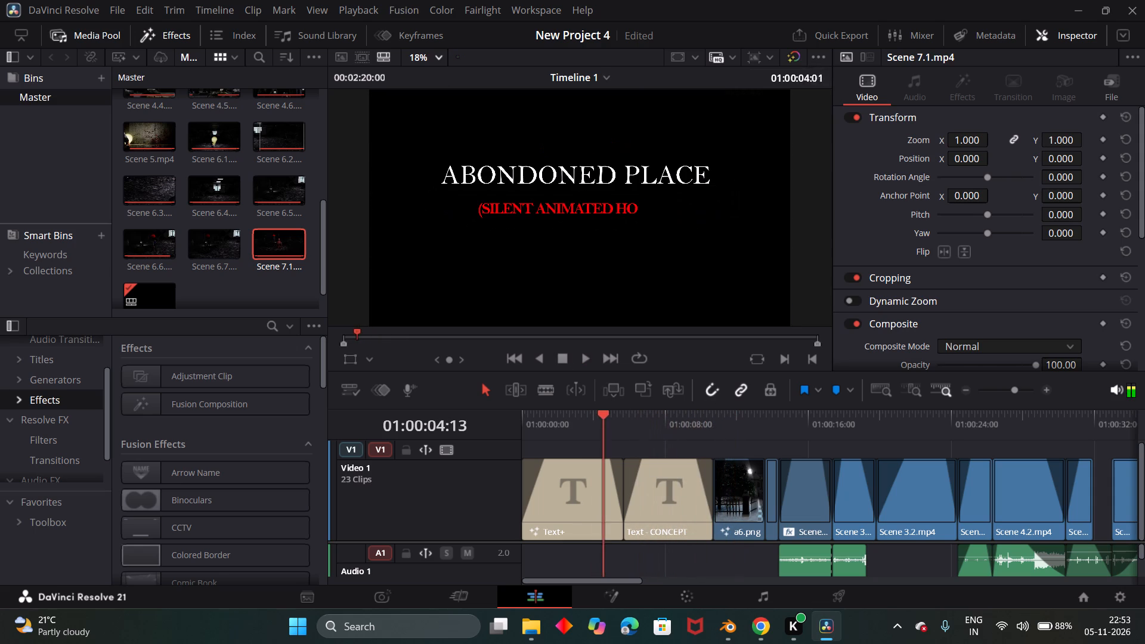
left_click_drag(598, 430, 644, 446)
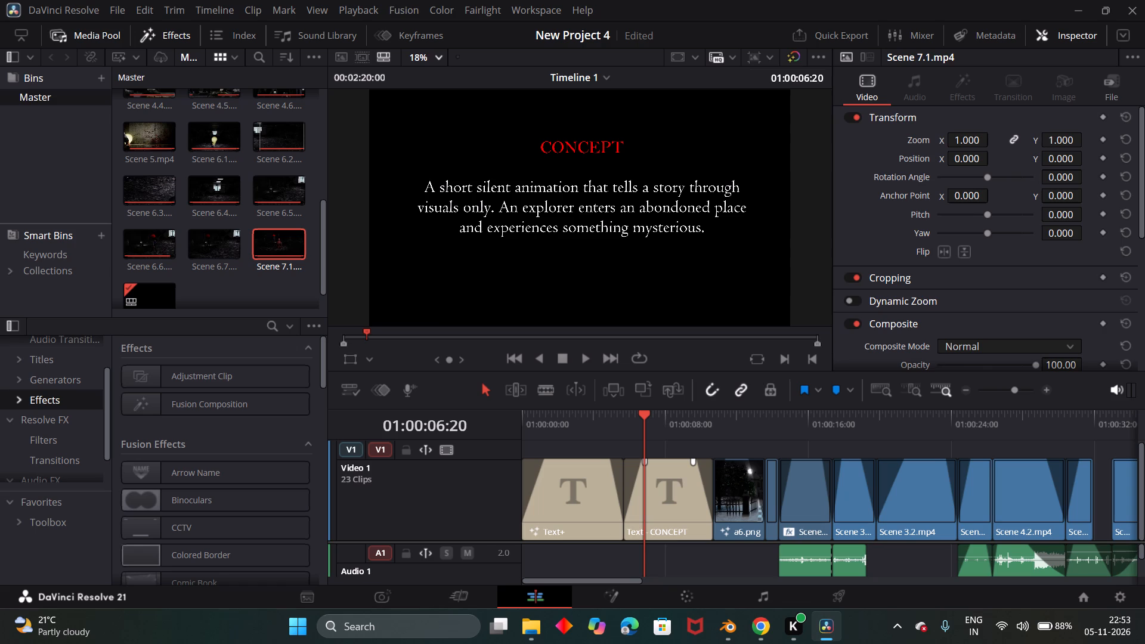
left_click_drag(649, 417, 1103, 439)
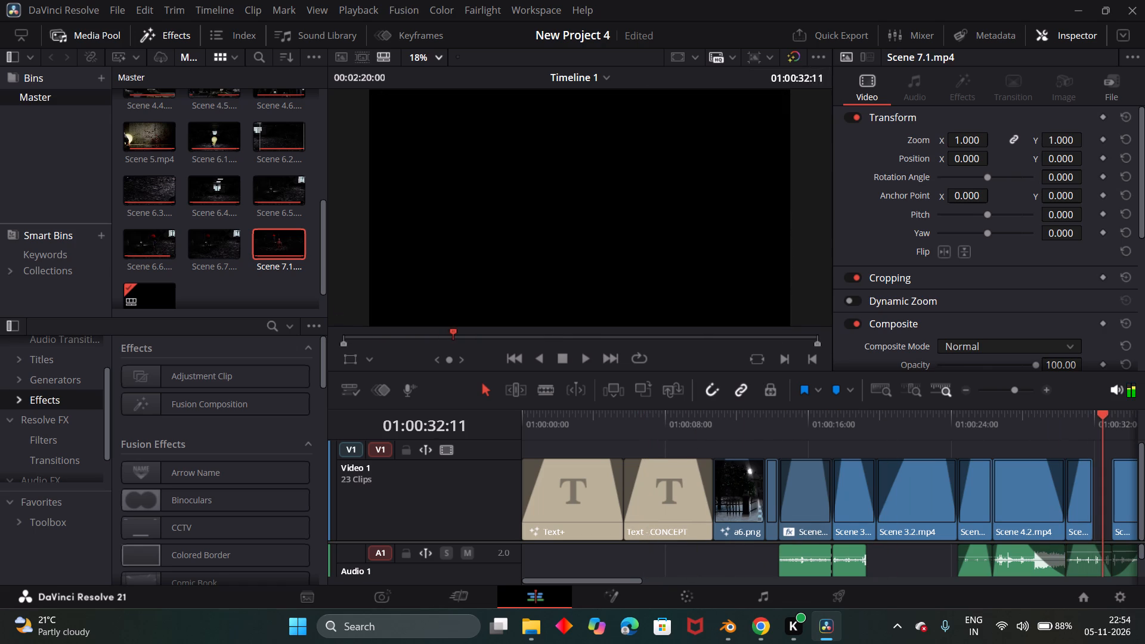
left_click_drag(1103, 439, 925, 474)
scroll(925, 474, "left", 2)
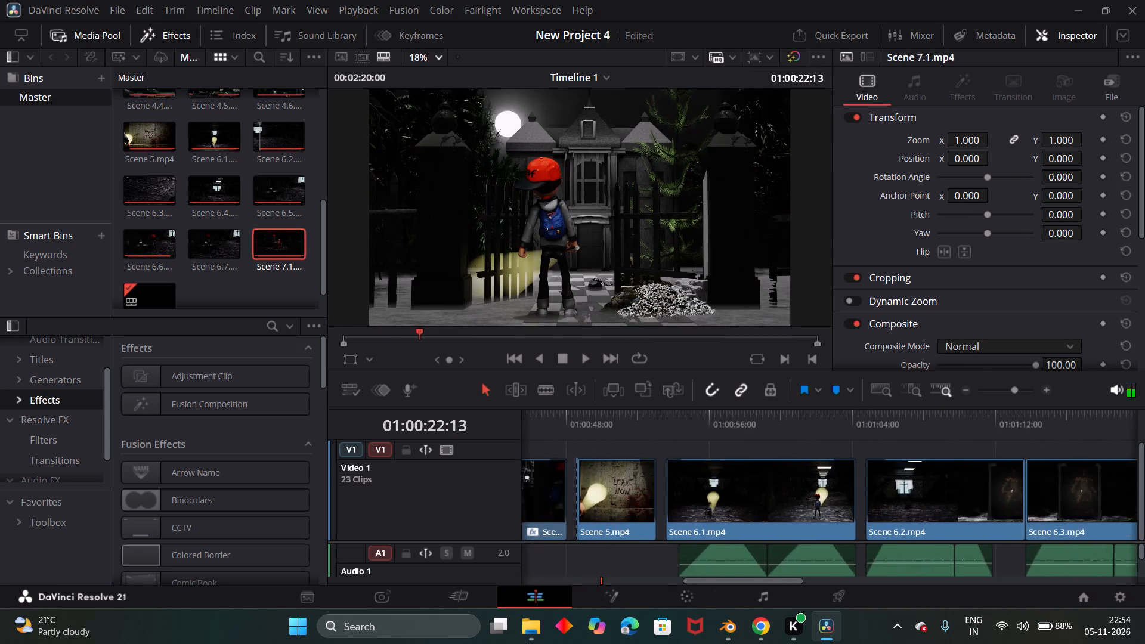
scroll(925, 474, "left", 3)
scroll(925, 474, "right", 2)
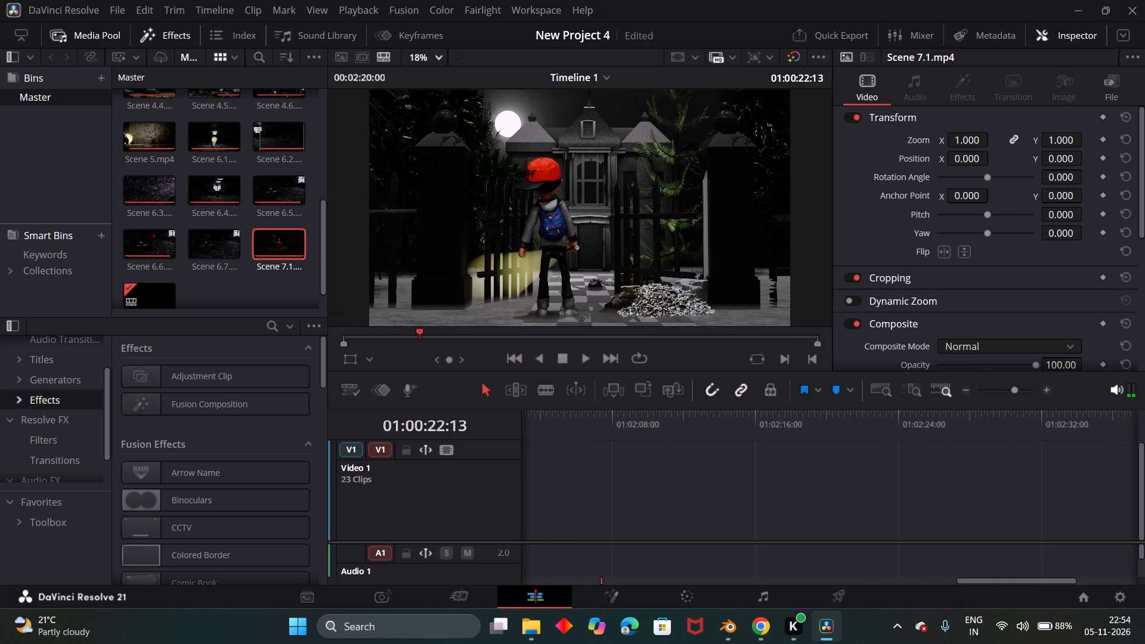
scroll(925, 474, "right", 2)
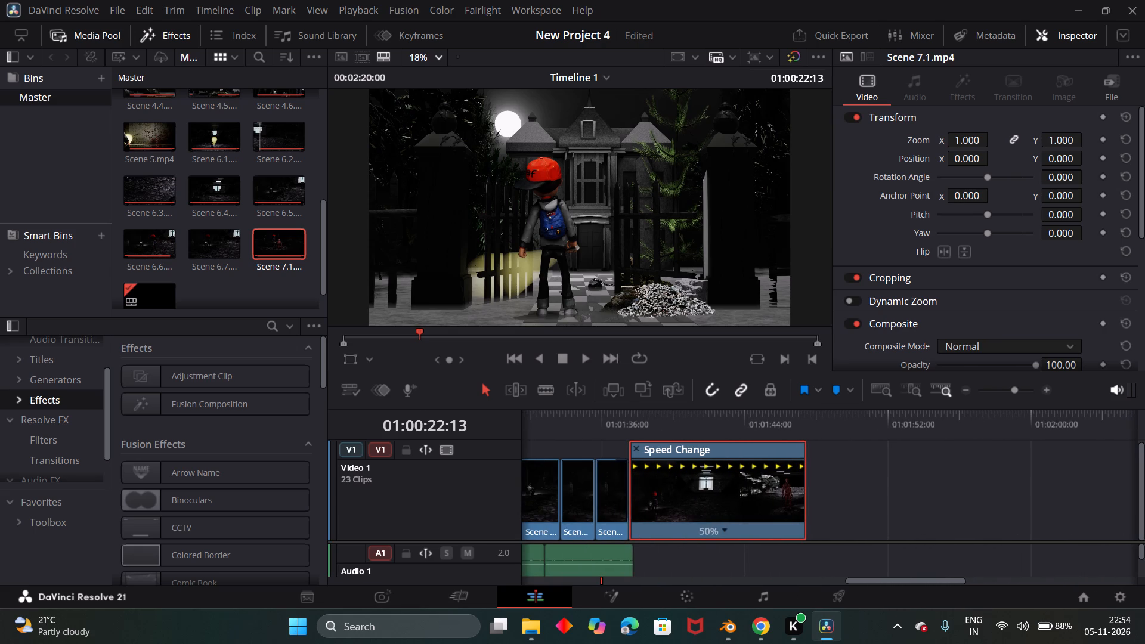
Save New Project 4 again after the timeline review.
key("ctrl+s")
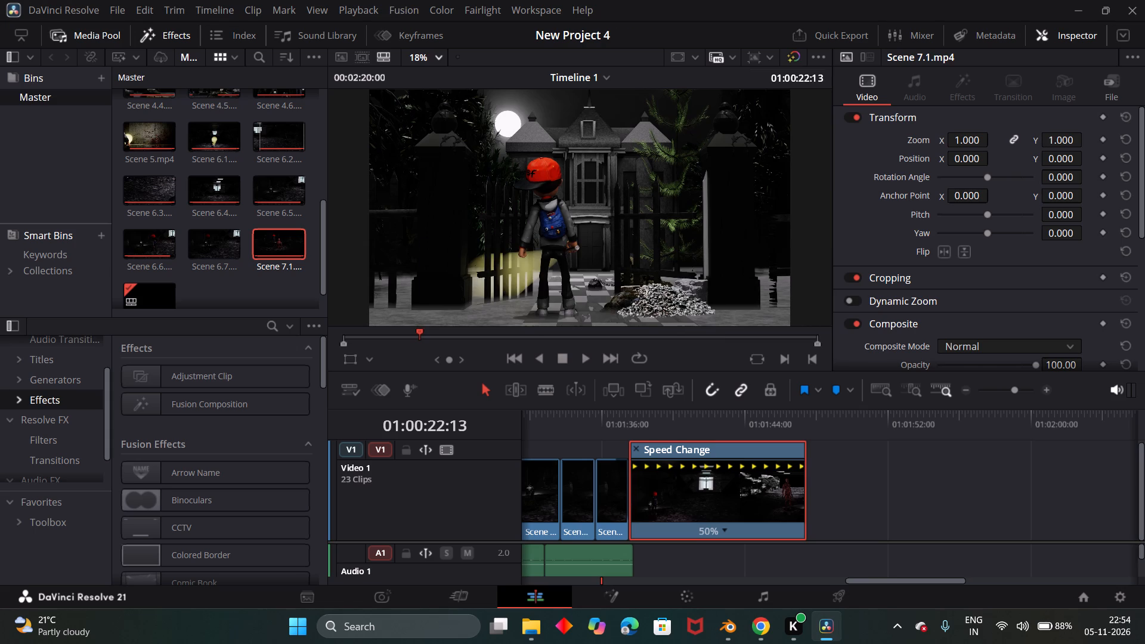